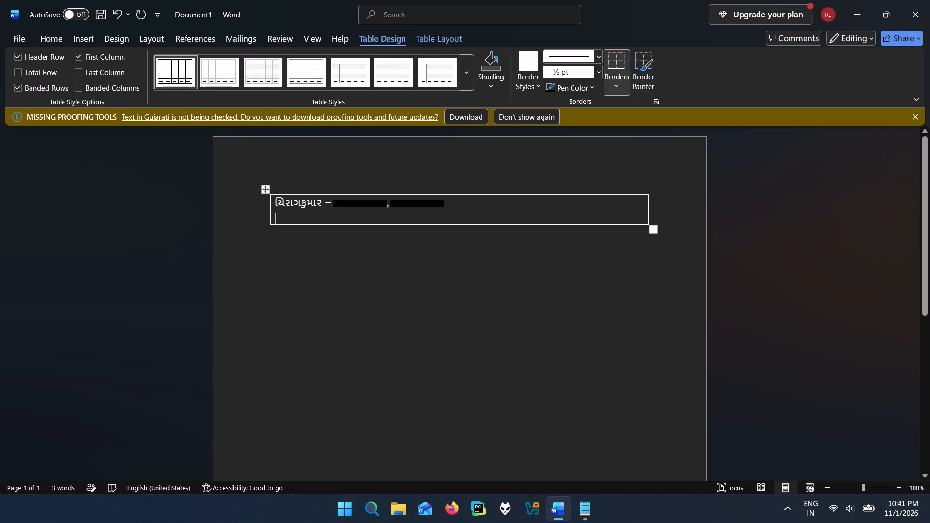
Centre the empty second line inside the bordered table cell.
left_click(60, 35)
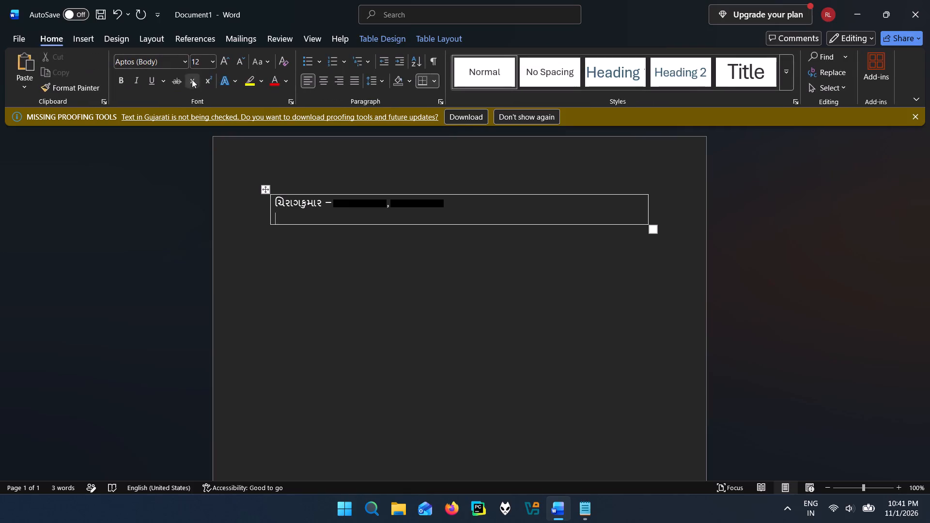
left_click(325, 79)
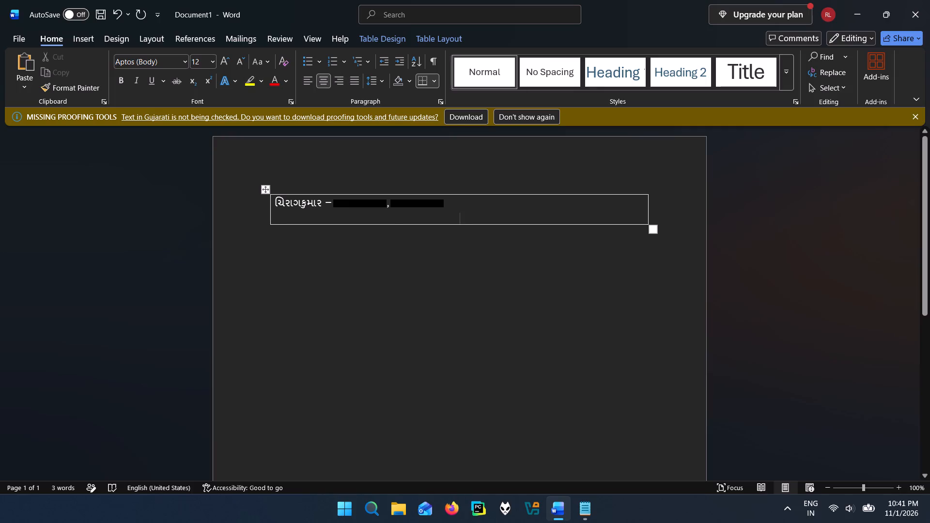
Copy the line "ચિલ્ડ્રન કીટ" from the Notepad notes and paste it into the centred line in the Word table cell.
left_click(577, 520)
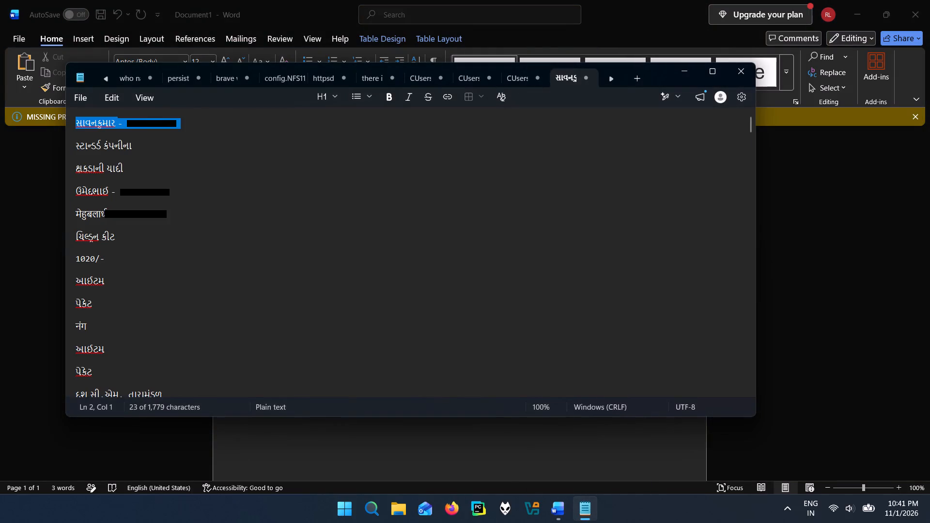
left_click(85, 237)
left_click_drag(85, 236, 110, 236)
key("ctrl+c")
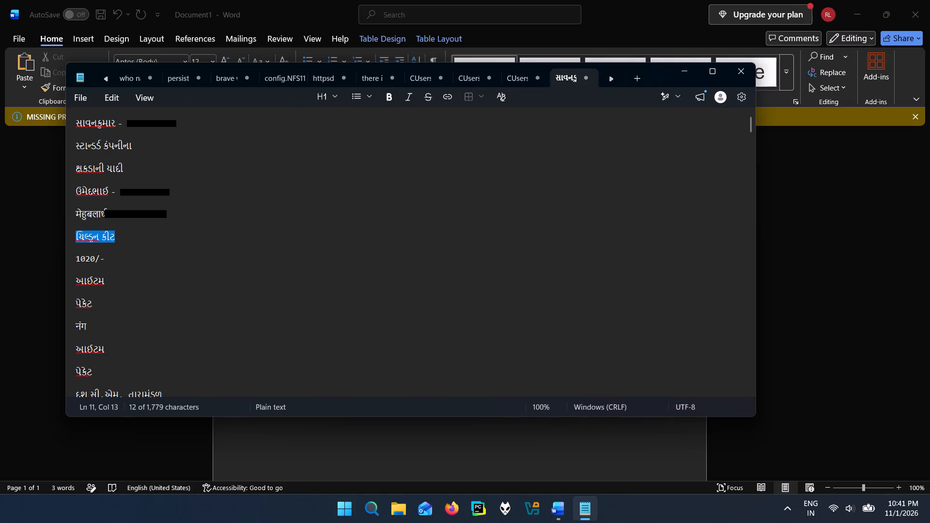
left_click(799, 219)
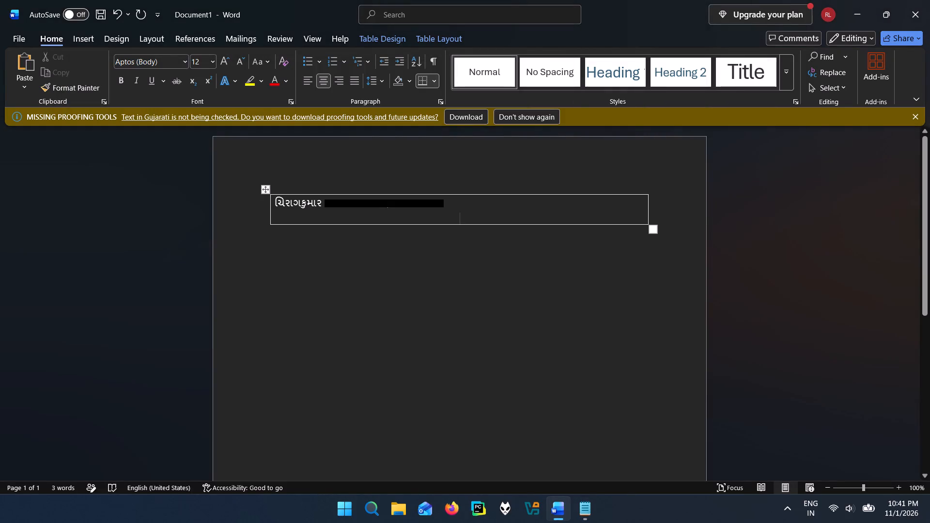
key("ctrl+v")
Set the font size of the "ચિલ્ડ્રન કીટ" heading to 28.
left_click(441, 219)
left_click_drag(441, 219, 480, 220)
left_click(209, 57)
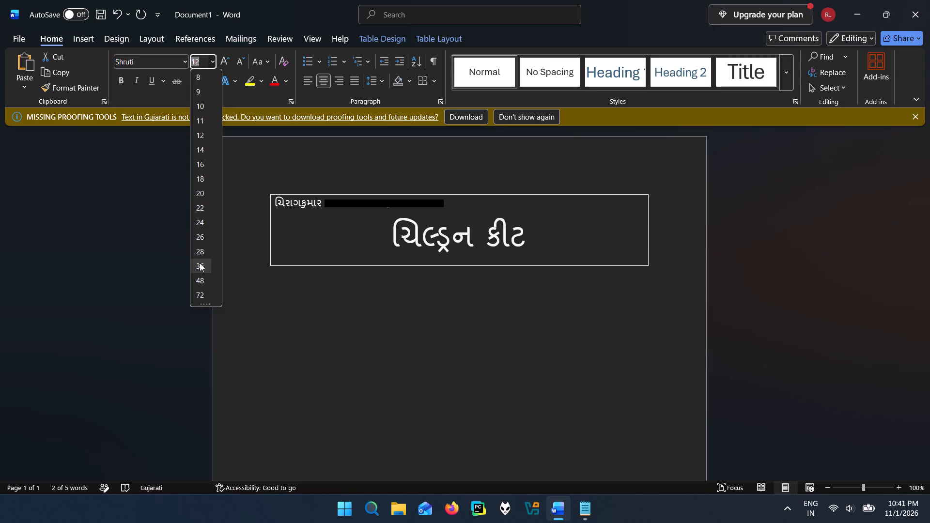
left_click(200, 250)
Add eight spaces after the "ચિલ્ડ્રન કીટ" heading.
left_click(539, 236)
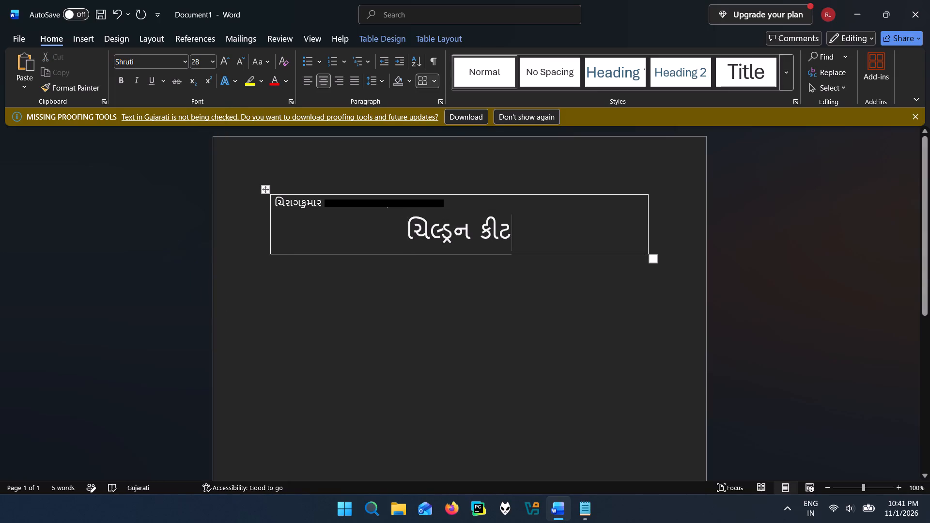
key("space")
key("space")
key("space")
key("space")
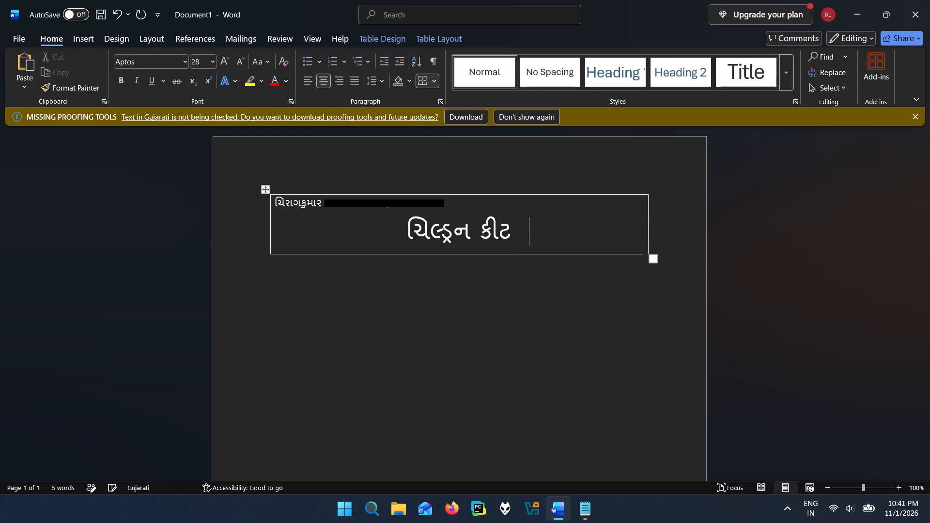
key("space")
key("space")
key("space")
key("space")
Draw an oval shape about 1.68" wide and 0.79" high in the table cell, just after the "ચિલ્ડ્રન કીટ" heading.
left_click(86, 41)
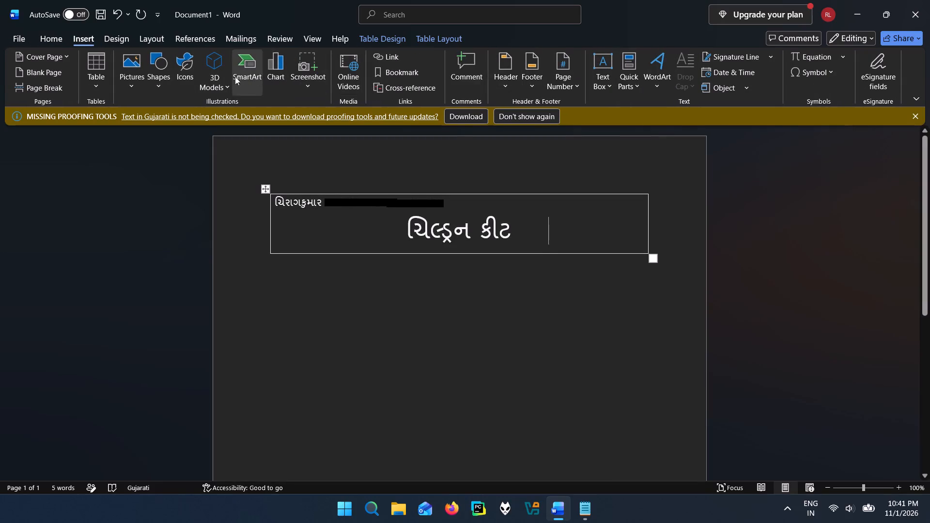
left_click(158, 77)
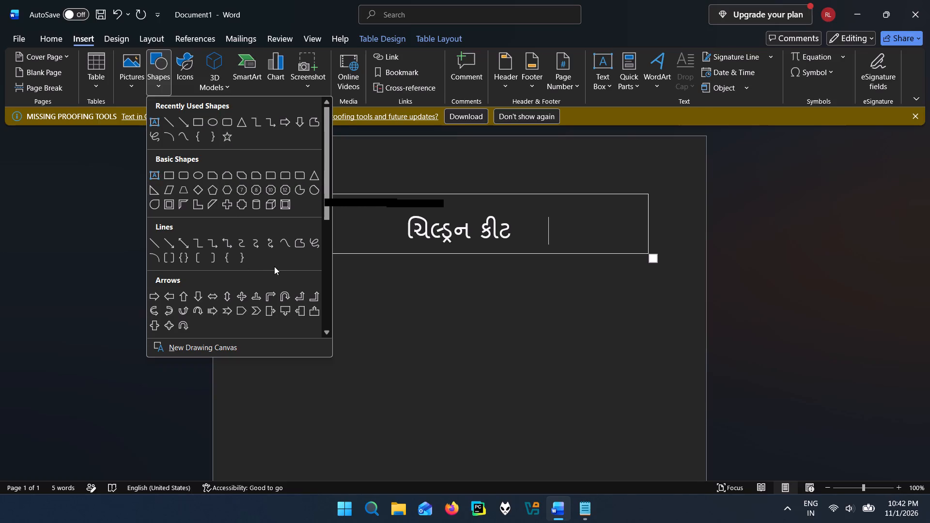
scroll(275, 266, "down", 1)
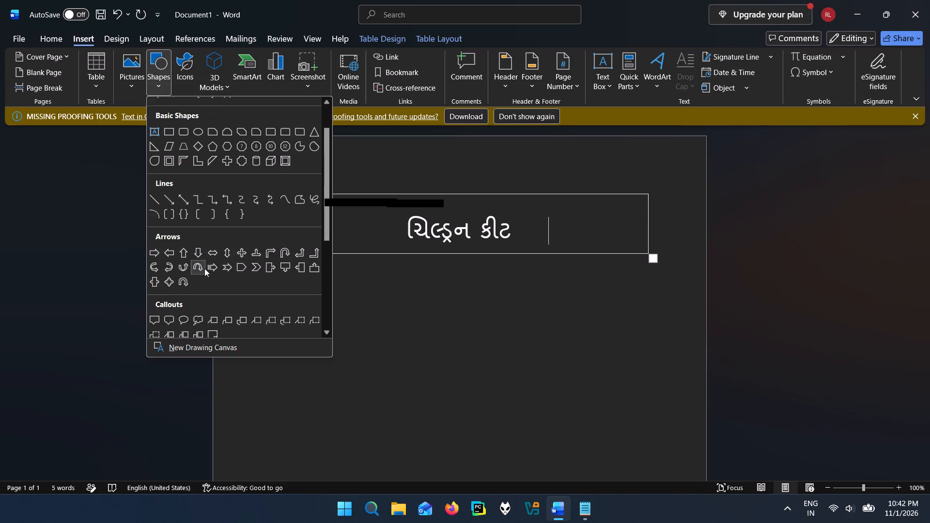
scroll(204, 269, "down", 2)
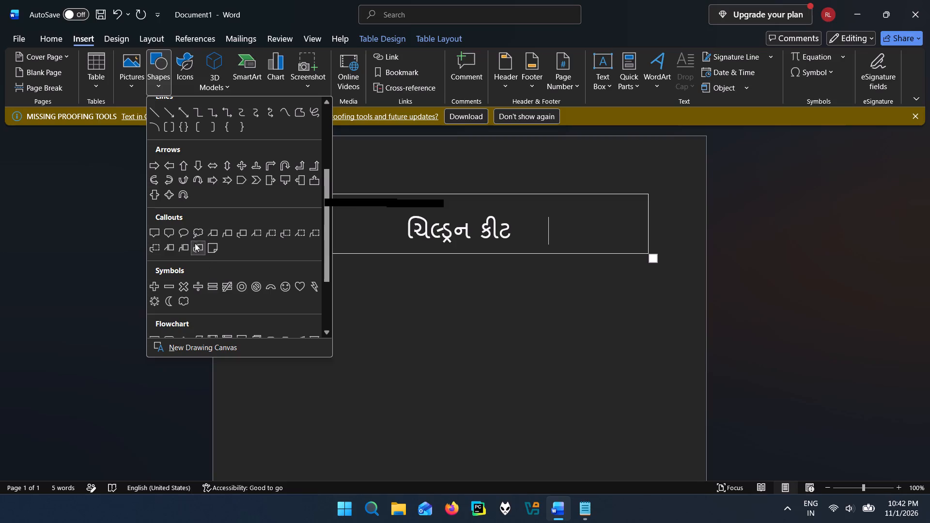
scroll(219, 263, "down", 1)
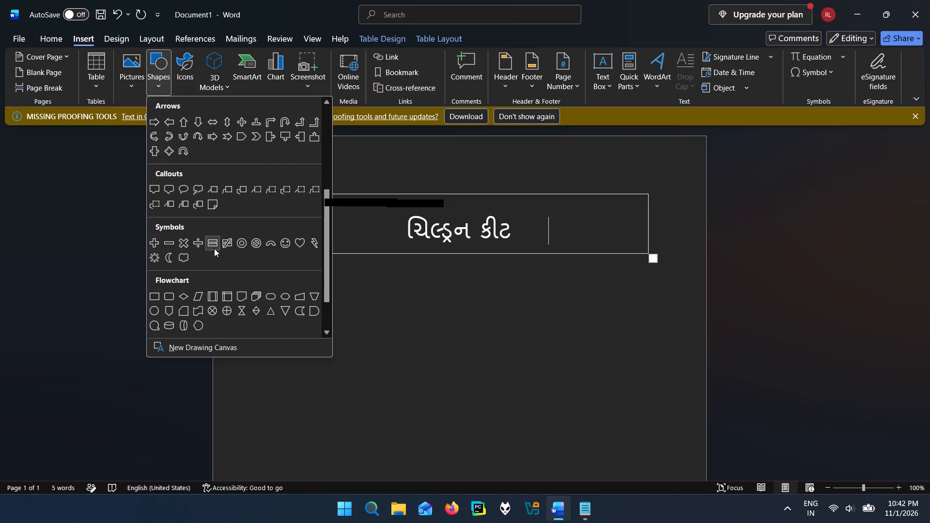
scroll(216, 250, "down", 1)
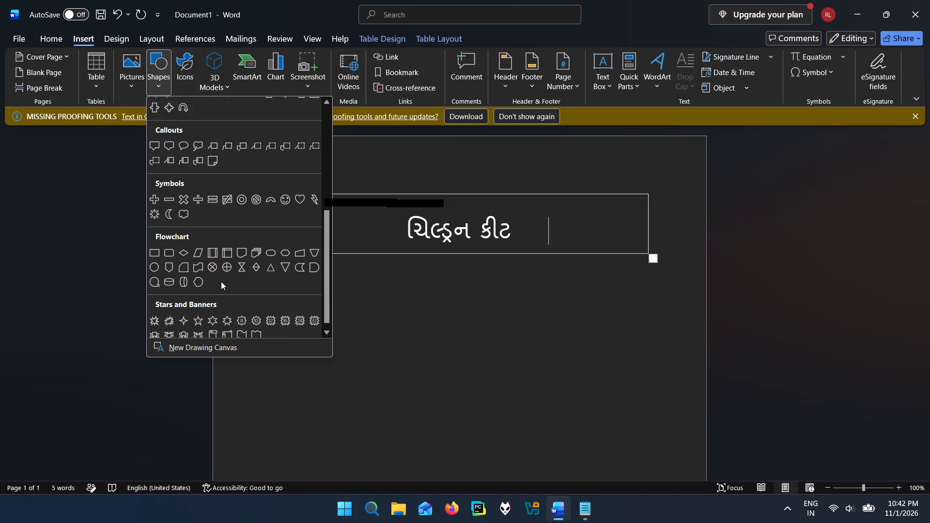
scroll(221, 281, "down", 3)
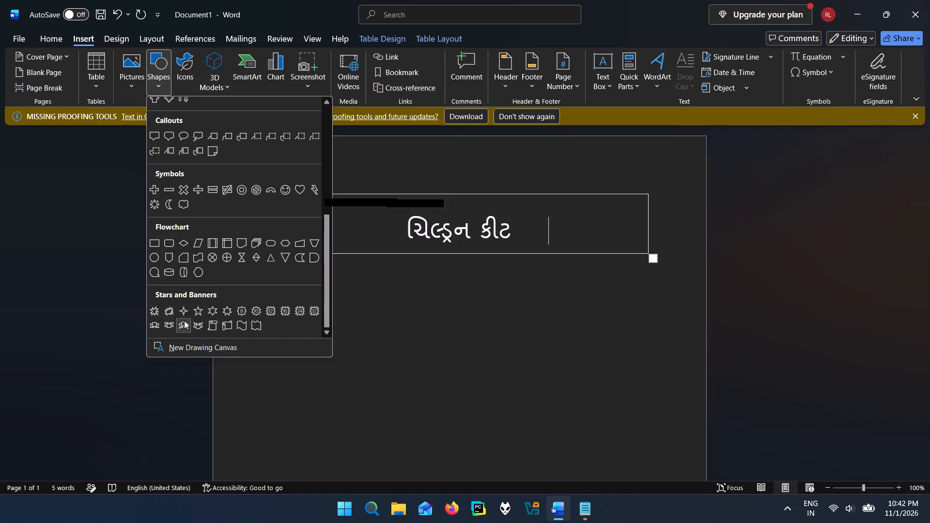
scroll(258, 263, "up", 6)
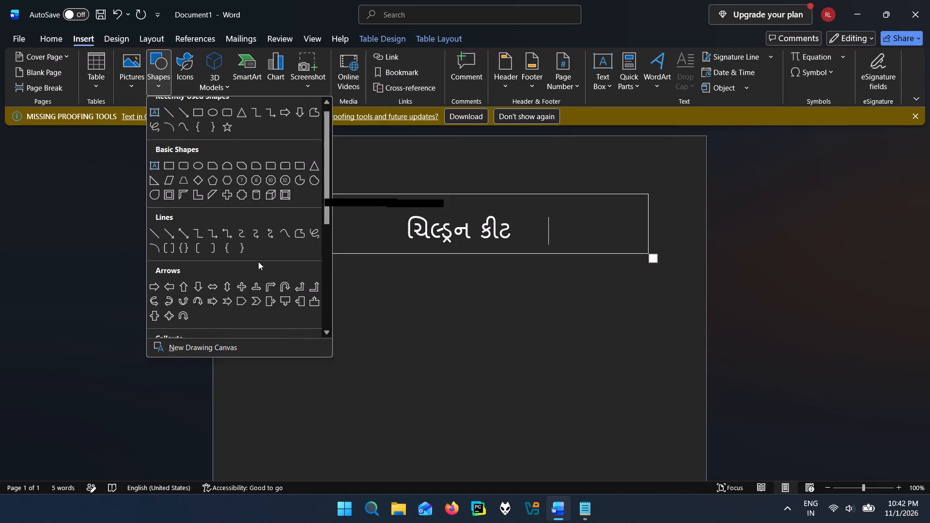
scroll(258, 261, "up", 2)
scroll(230, 134, "up", 1)
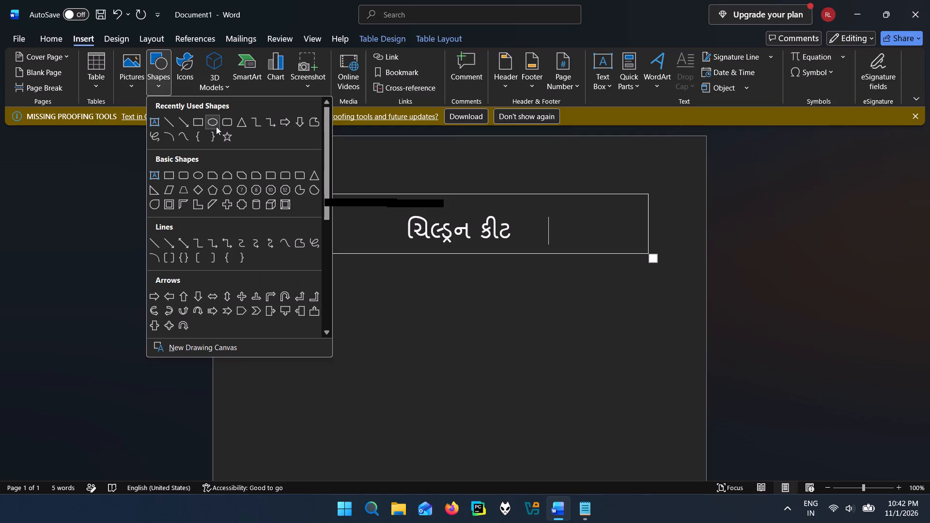
left_click(215, 125)
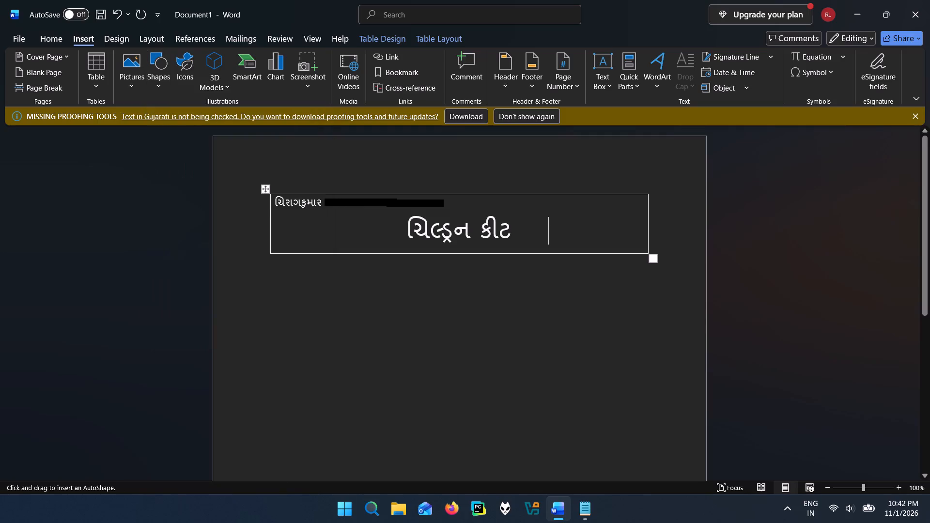
left_click_drag(543, 233, 592, 210)
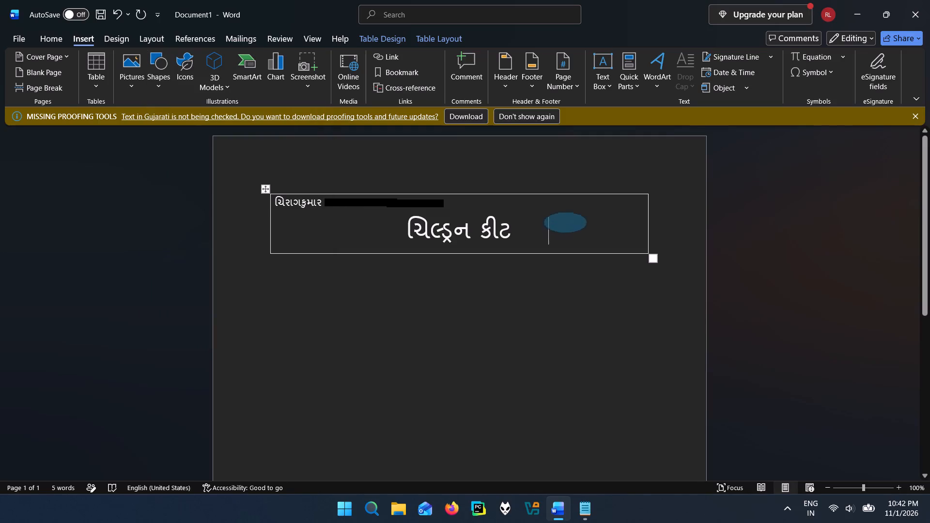
left_click_drag(592, 210, 641, 190)
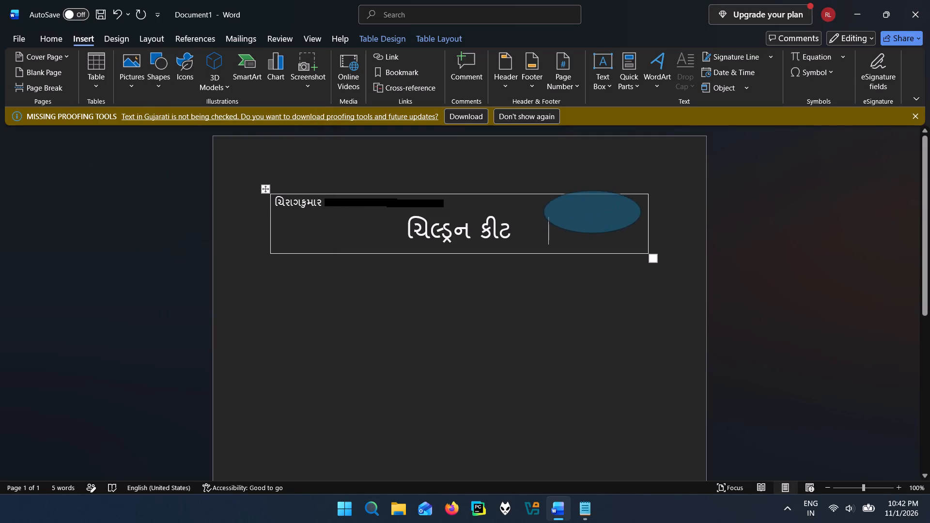
left_click_drag(641, 190, 641, 185)
Move the oval slightly down so it sits within the table cell's borders beside the heading.
left_click_drag(598, 206, 598, 214)
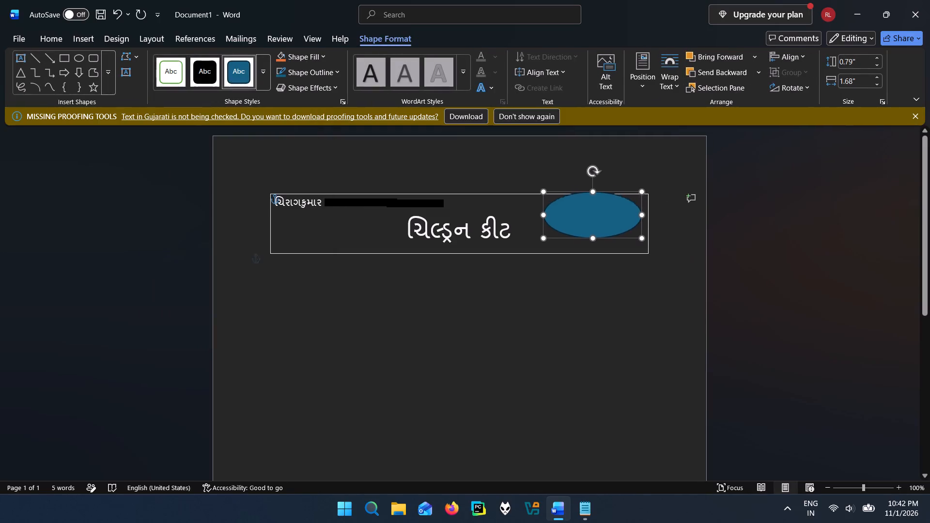
left_click_drag(598, 214, 593, 219)
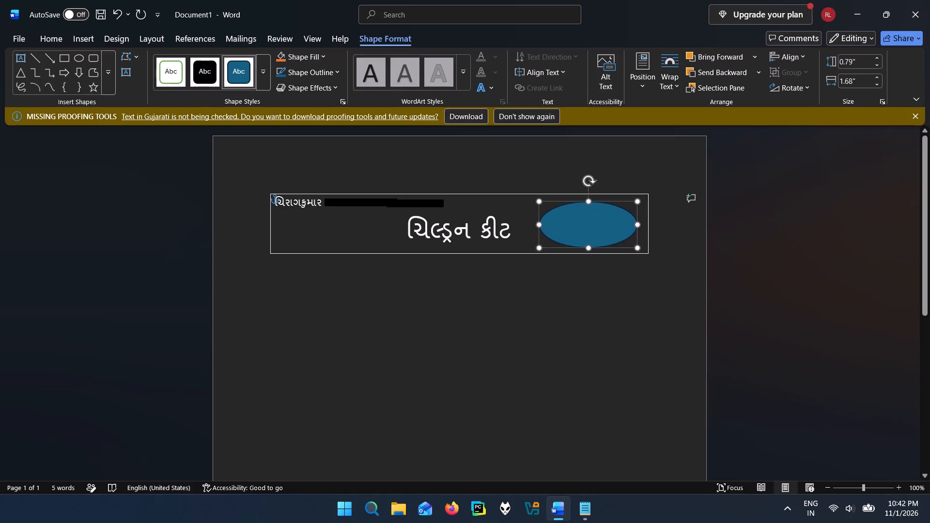
left_click_drag(593, 219, 593, 218)
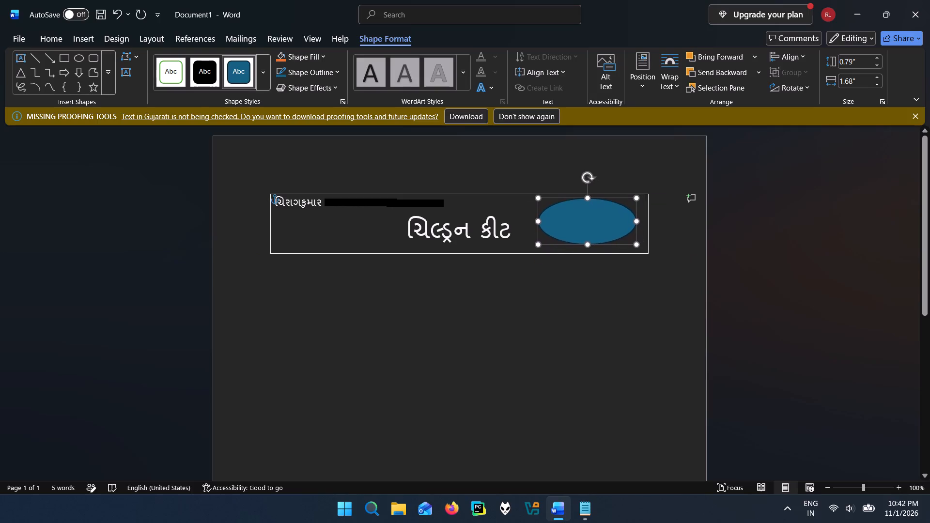
left_click_drag(593, 218, 593, 219)
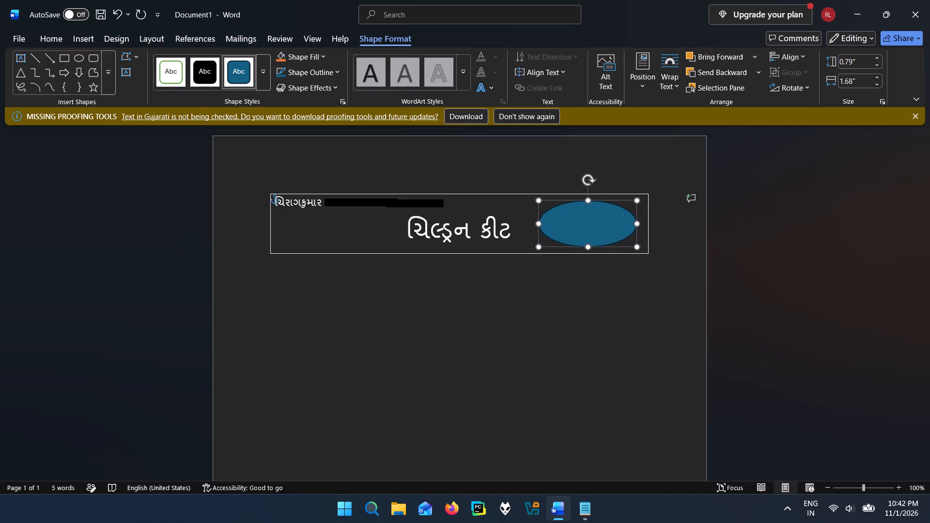
left_click_drag(593, 219, 593, 218)
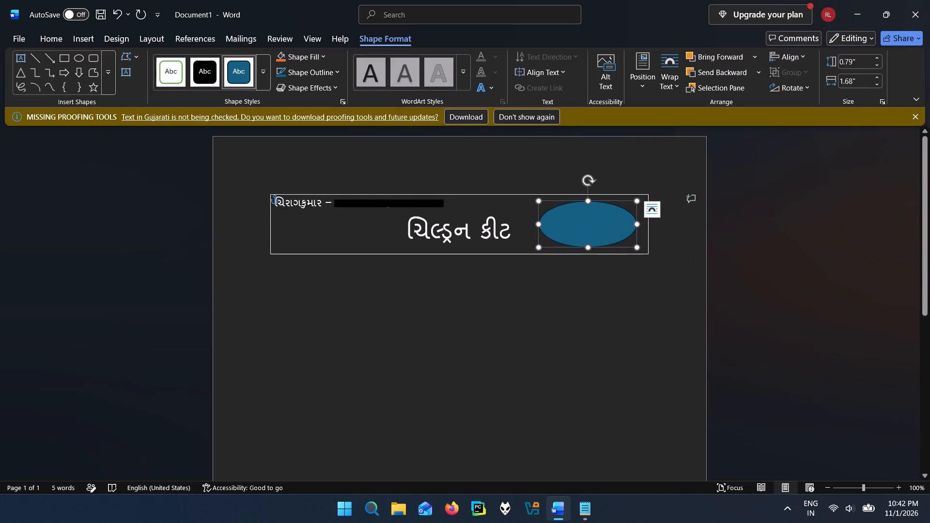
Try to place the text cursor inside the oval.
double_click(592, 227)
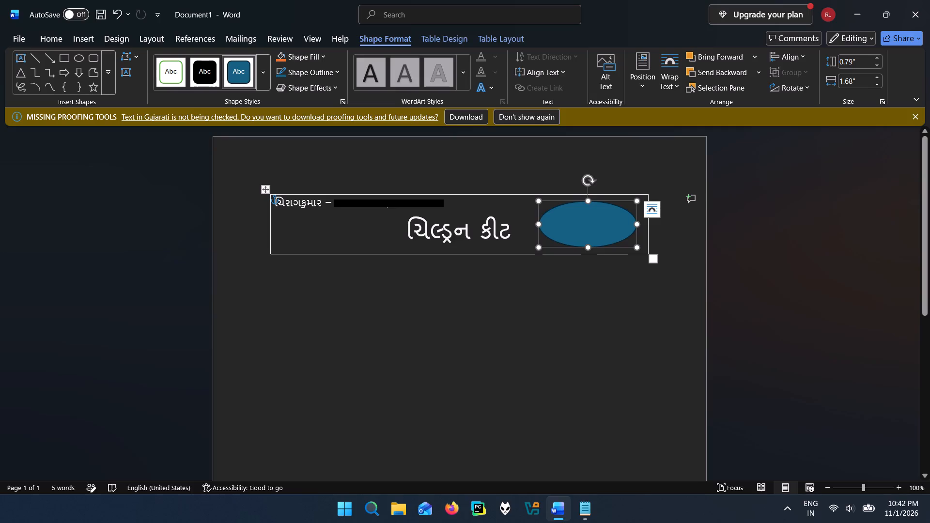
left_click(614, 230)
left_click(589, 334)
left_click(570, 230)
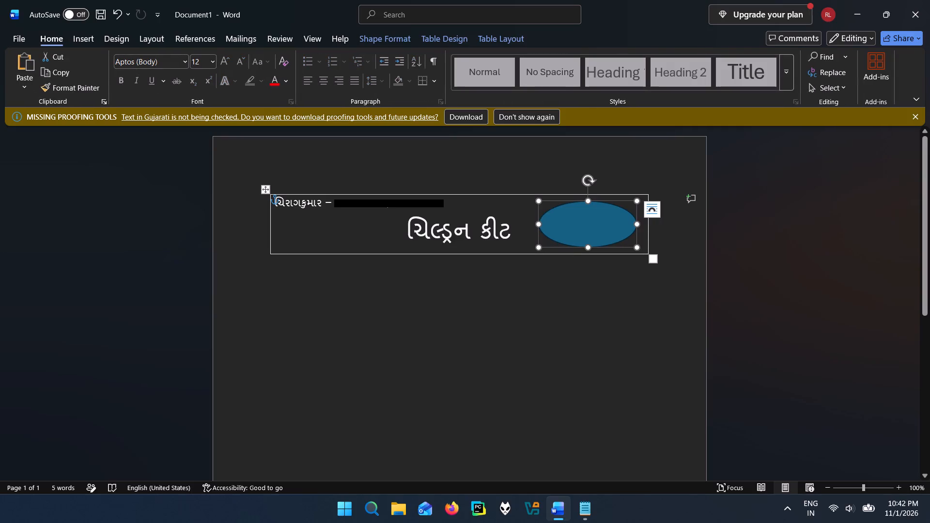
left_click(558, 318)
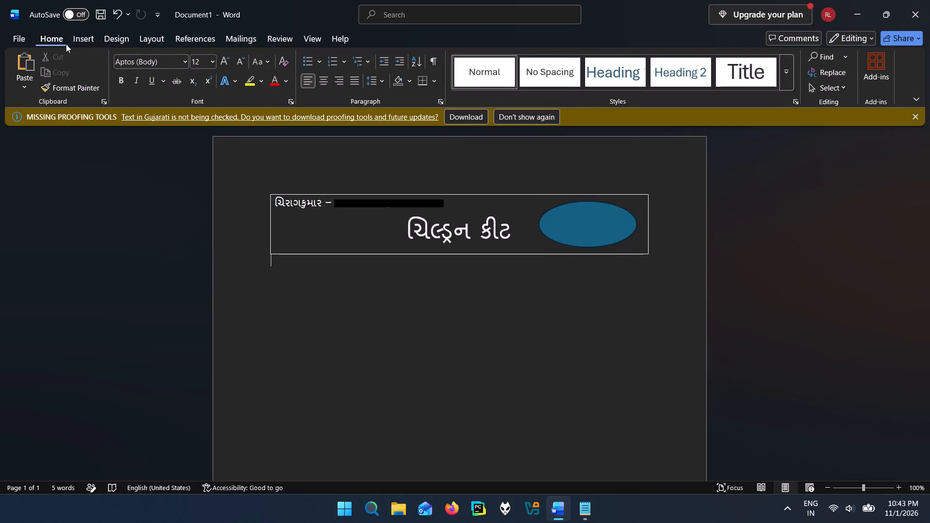
Insert a Simple Text Box from the built-in text box designs.
left_click(74, 40)
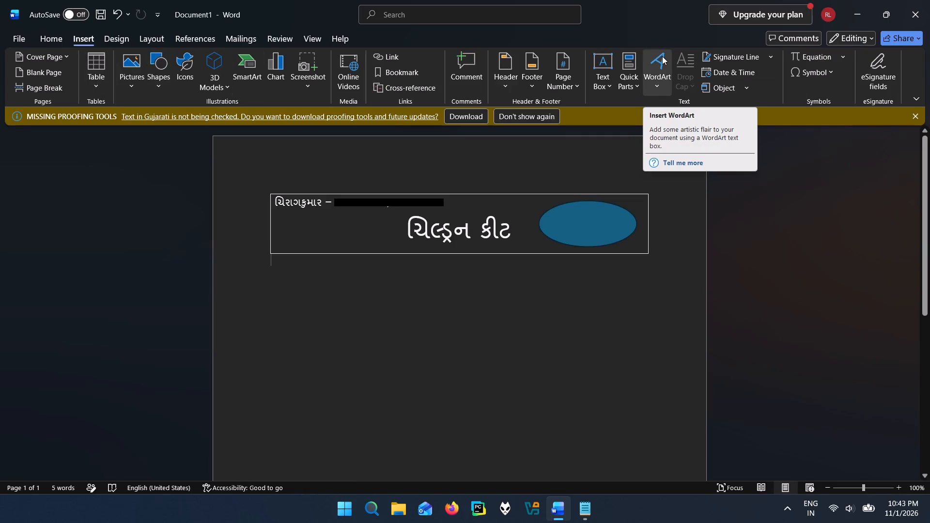
left_click(603, 67)
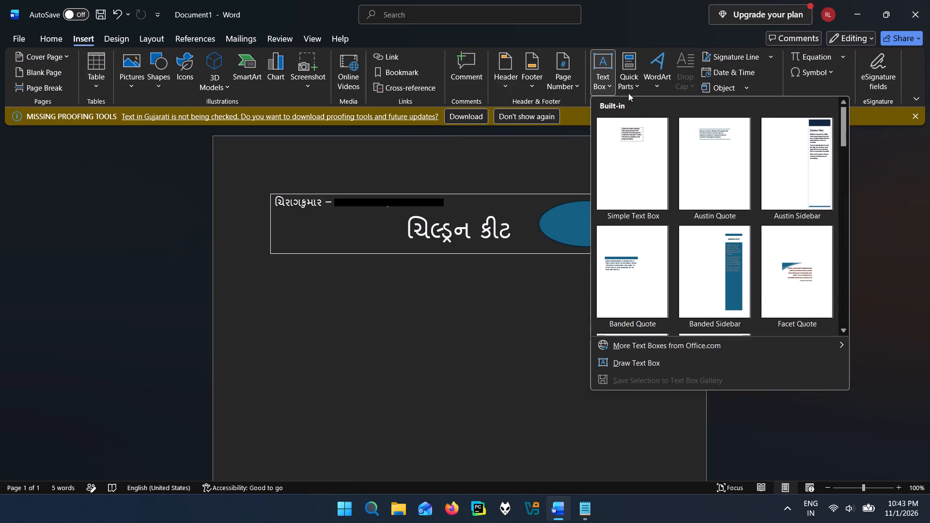
left_click(604, 70)
left_click(608, 91)
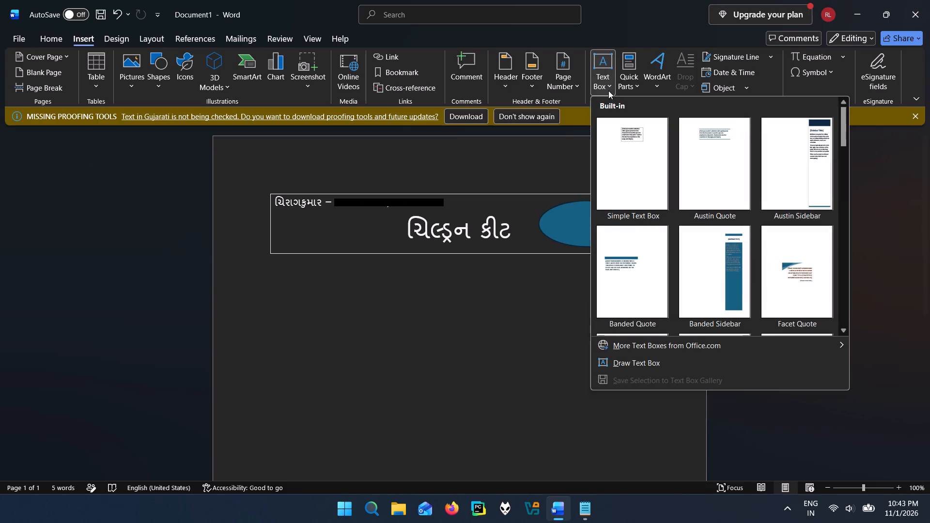
left_click(608, 89)
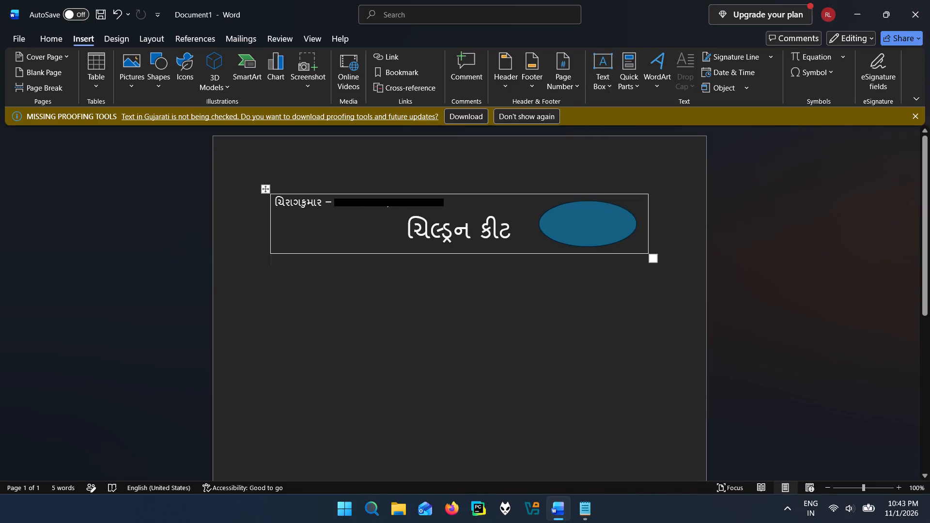
left_click(605, 57)
left_click(628, 171)
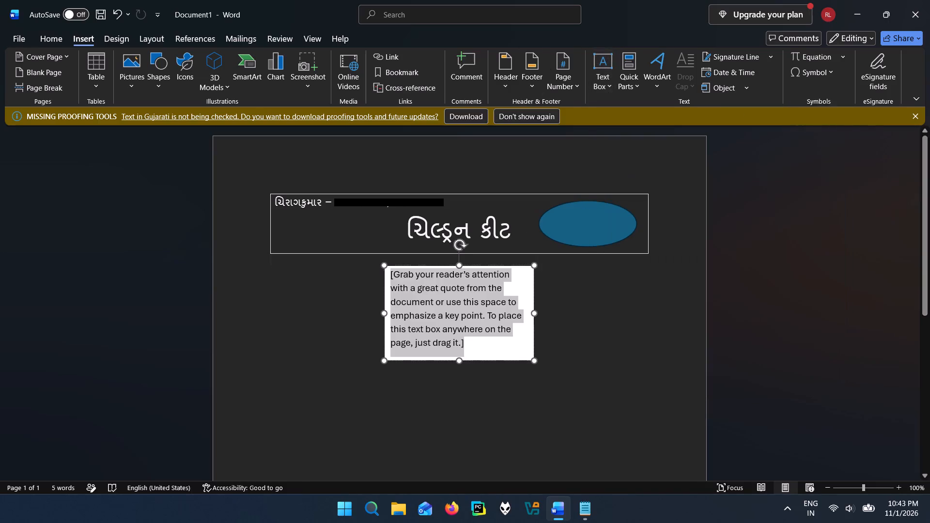
Replace the text box's placeholder text with 1000.
key("BackSpace")
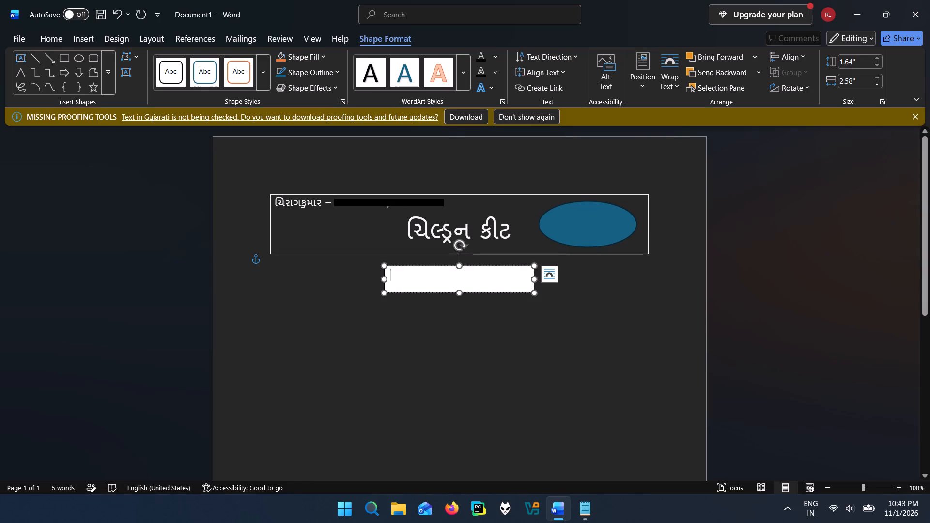
type("1000")
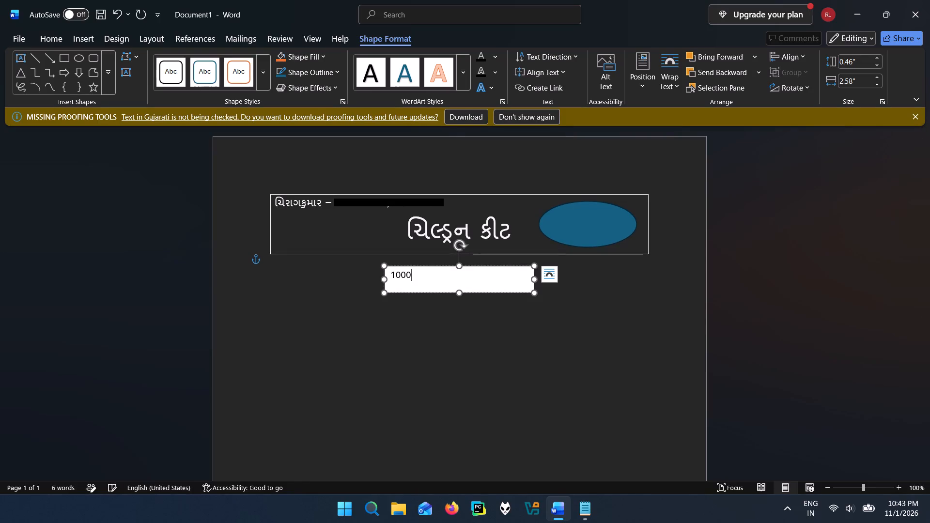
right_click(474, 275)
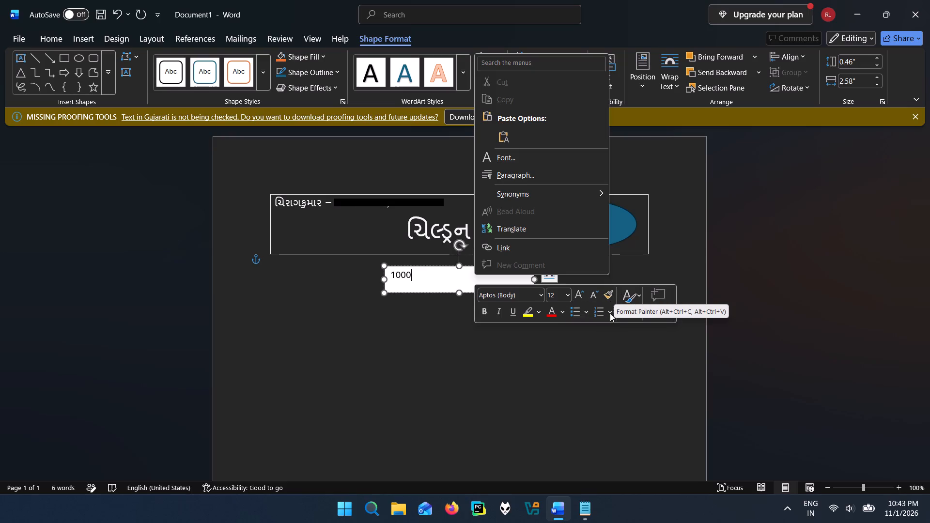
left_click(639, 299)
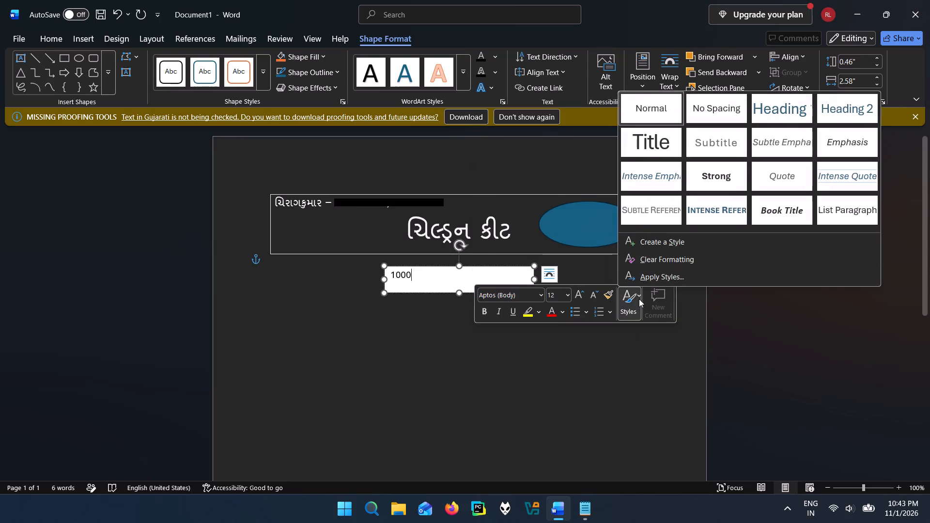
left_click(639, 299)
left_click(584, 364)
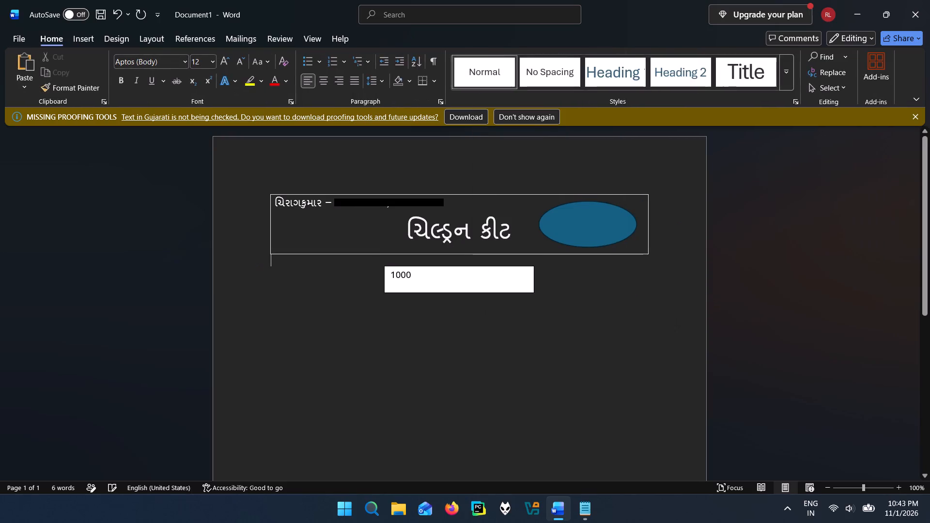
Shrink the text box so it fits closely around the number 1000.
left_click(516, 284)
left_click_drag(534, 293, 535, 293)
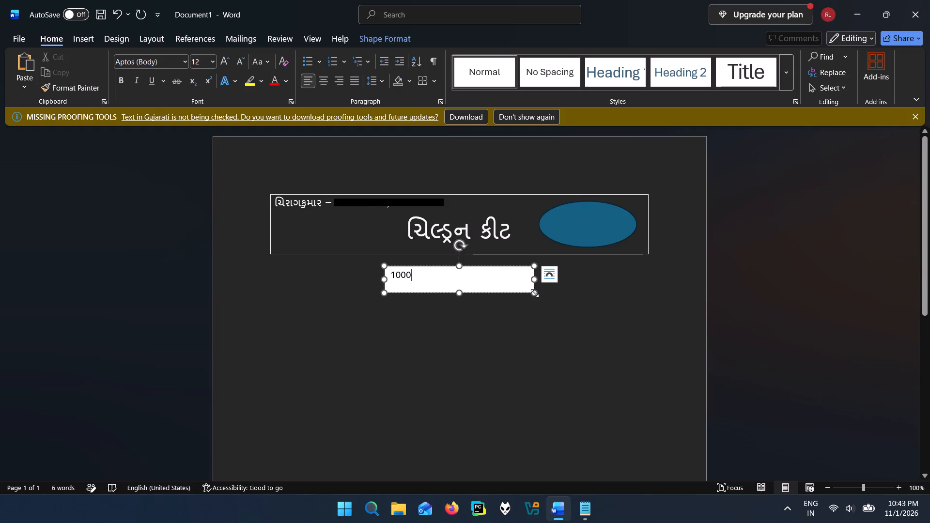
left_click_drag(535, 293, 419, 282)
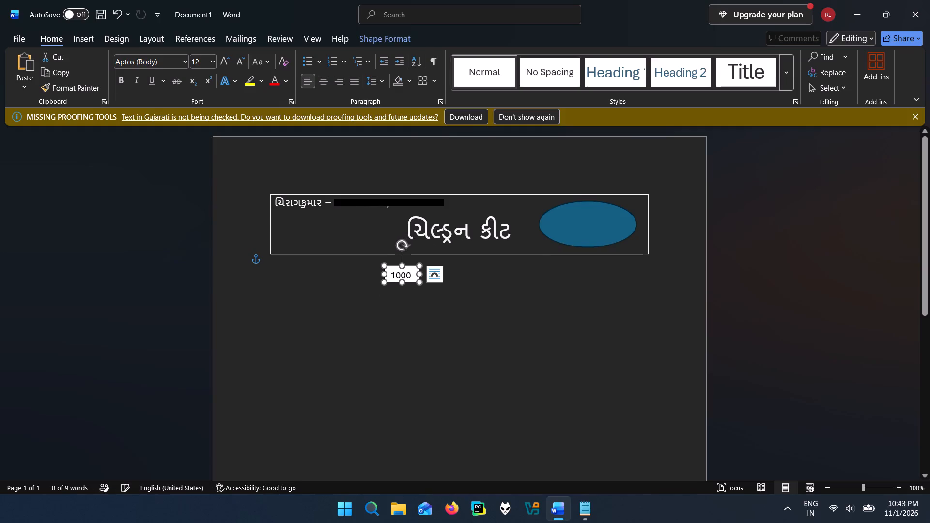
Apply the first preset shape style, with transparent fill and no outline, to the 1000 text box.
right_click(404, 272)
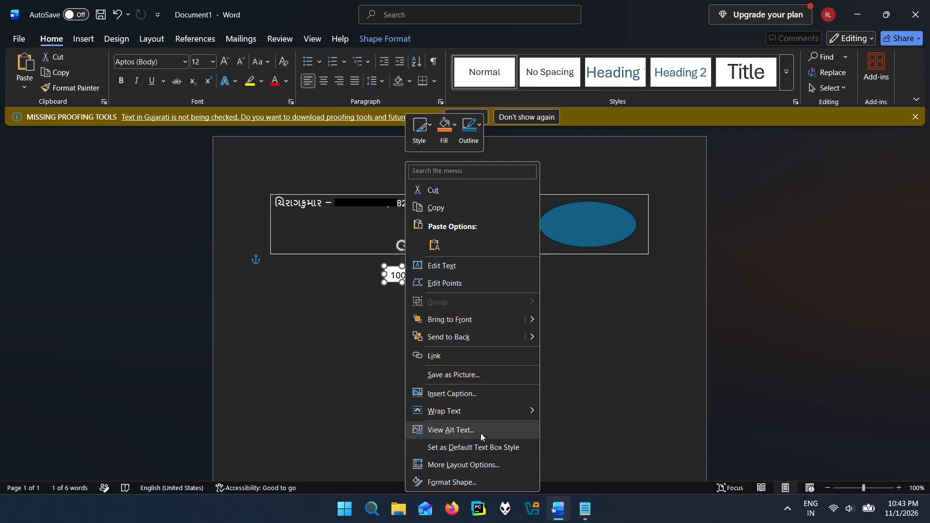
left_click(430, 128)
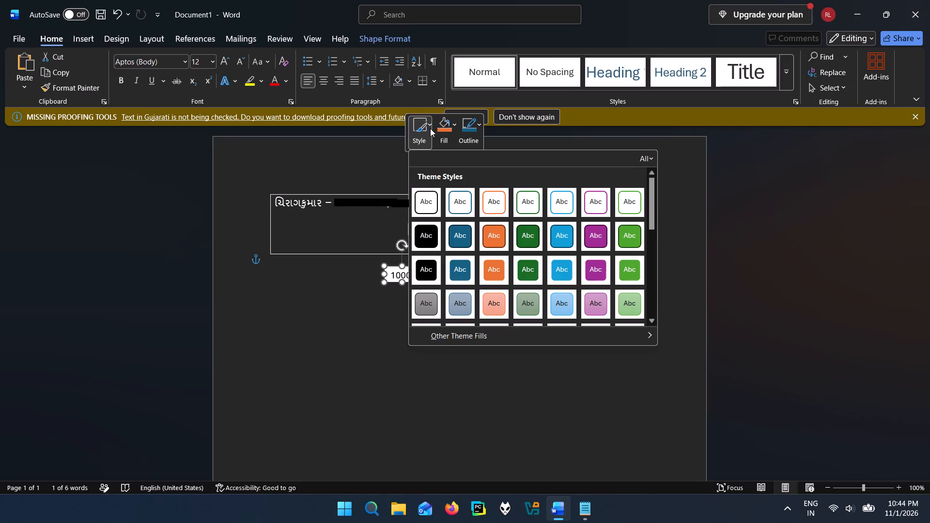
left_click(434, 205)
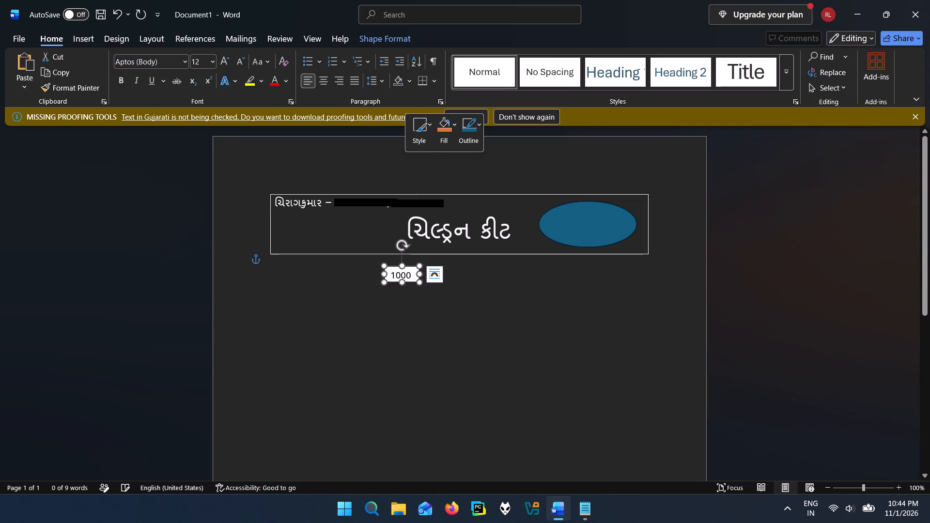
left_click(429, 125)
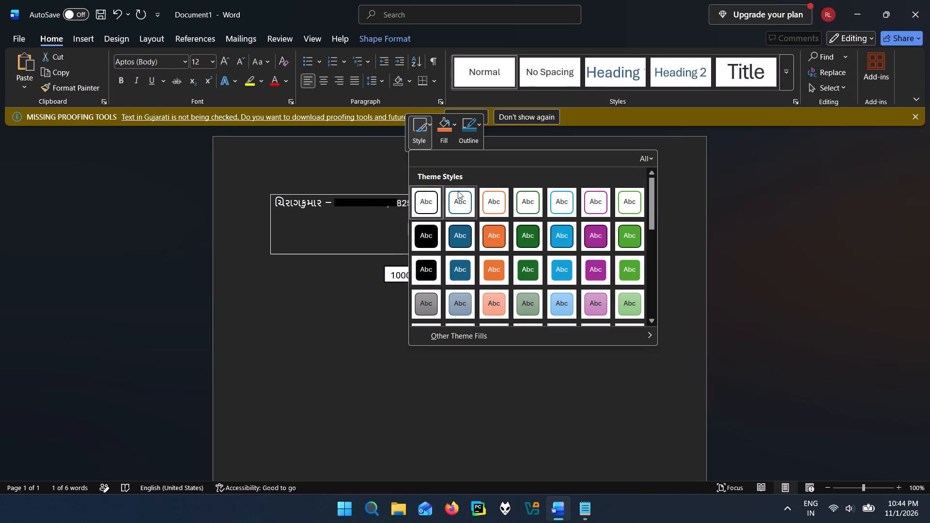
scroll(482, 191, "down", 11)
scroll(482, 192, "up", 2)
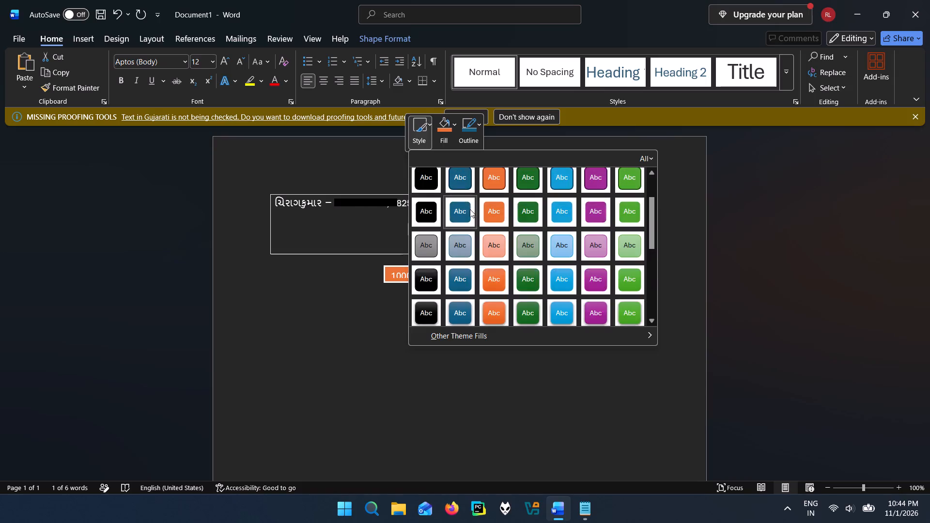
scroll(469, 210, "down", 4)
scroll(426, 200, "down", 1)
scroll(426, 200, "up", 1)
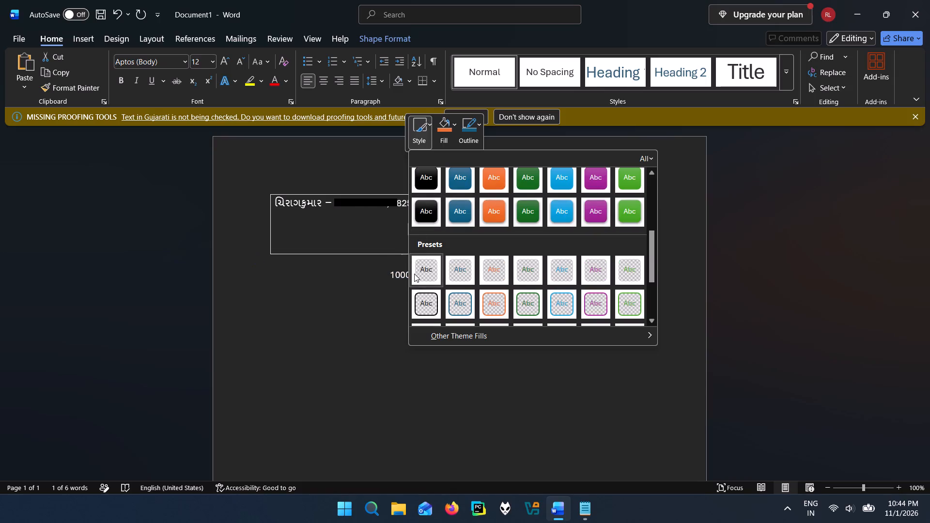
left_click(429, 275)
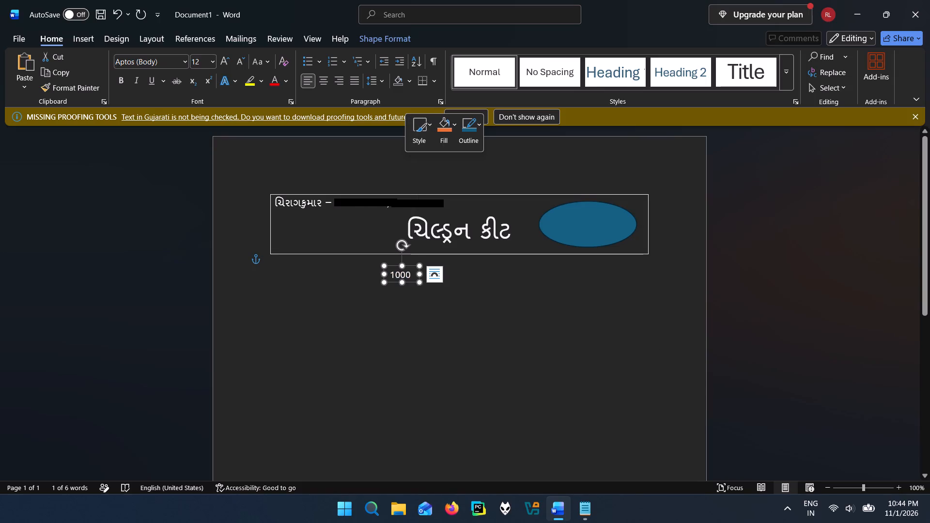
Move the 1000 text box into the table cell and centre it on the blue oval.
left_click_drag(408, 274, 580, 220)
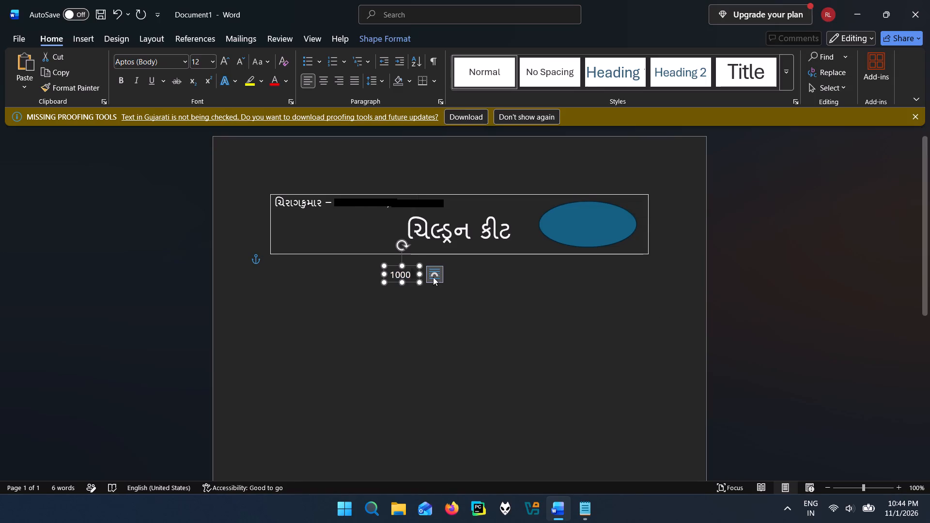
left_click_drag(408, 273, 414, 272)
left_click_drag(410, 264, 596, 216)
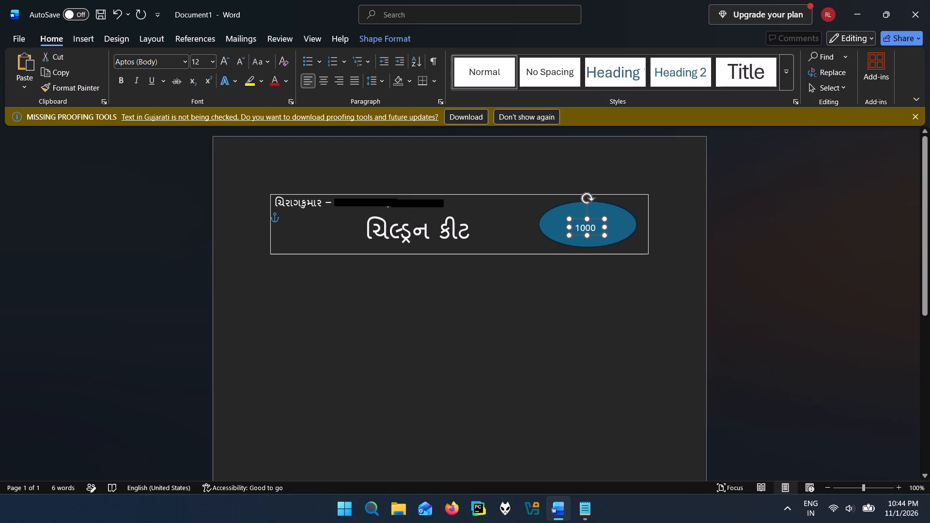
left_click_drag(596, 216, 596, 213)
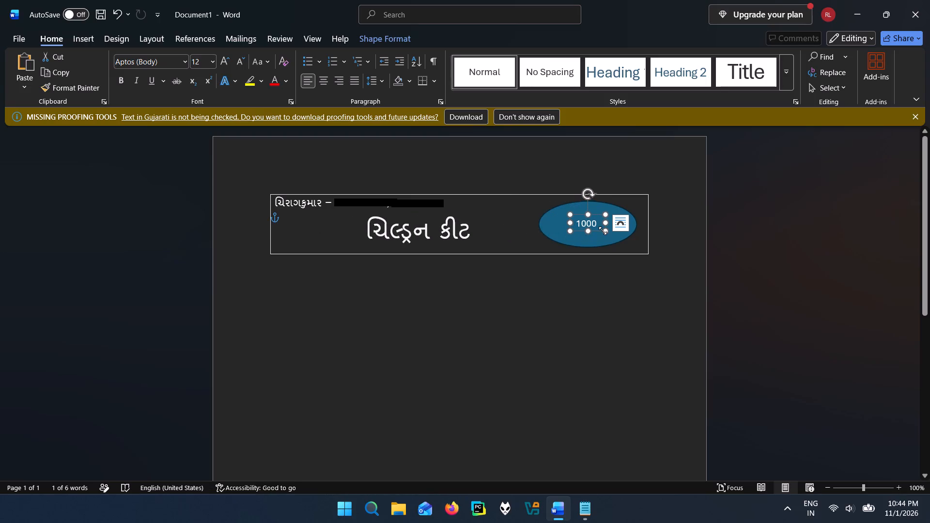
Enlarge the 1000 text box outward from opposite corners so it fills most of the oval.
left_click_drag(604, 231, 617, 236)
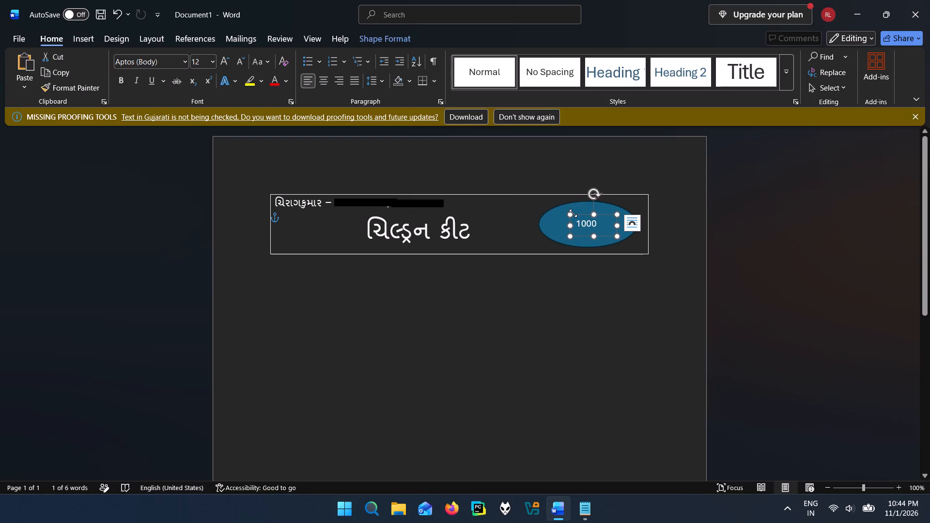
left_click_drag(573, 213, 558, 207)
left_click_drag(616, 236, 620, 238)
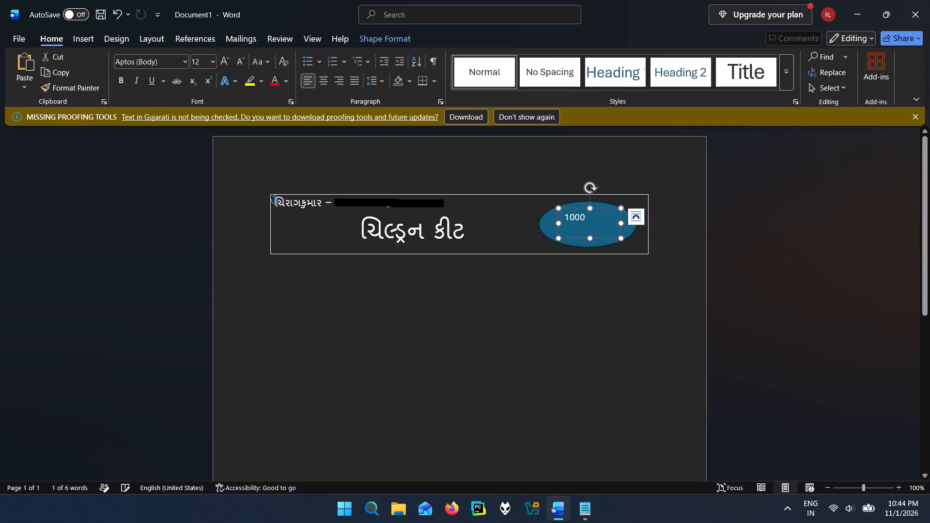
Set the font size of the number 1000 in the oval to 28.
triple_click(583, 218)
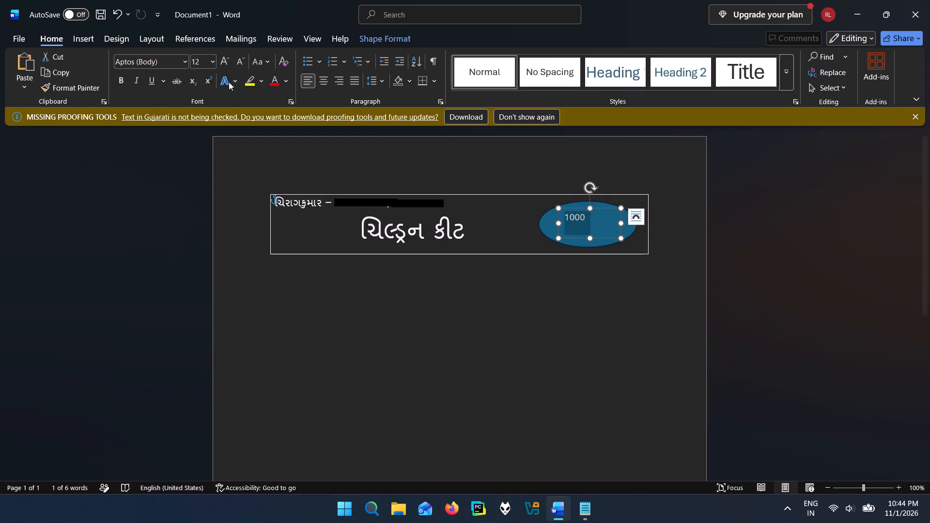
left_click(212, 64)
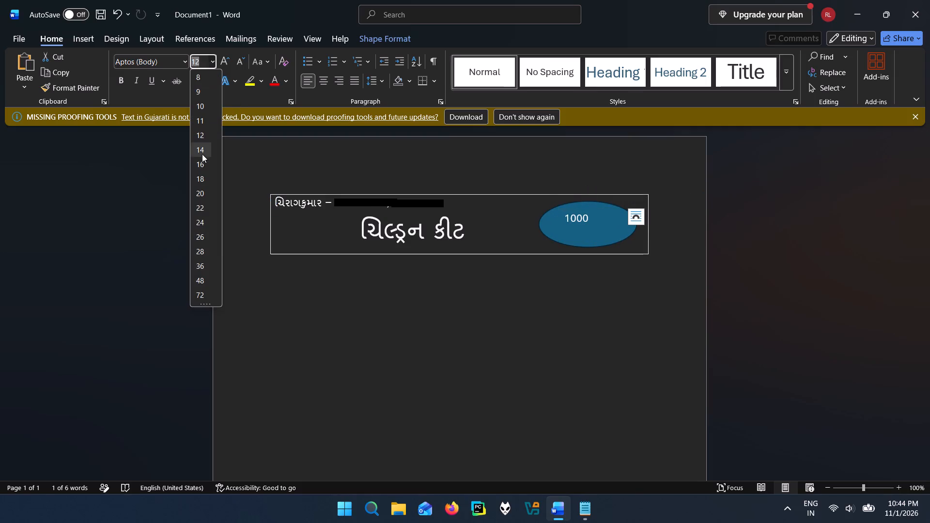
left_click(203, 252)
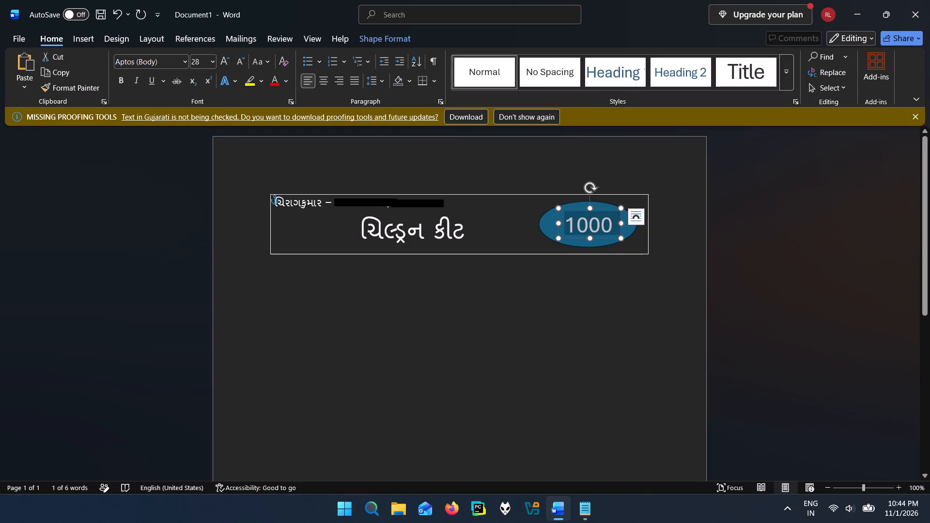
Delete the trailing spaces after the "ચિલ્ડ્રન કીટ" heading.
left_click(520, 223)
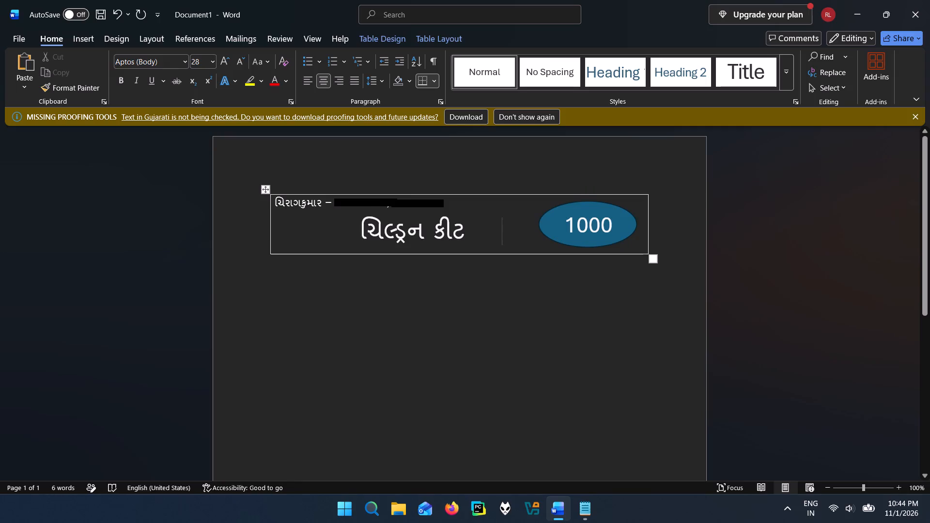
key("Right")
key("Right")
key("Left")
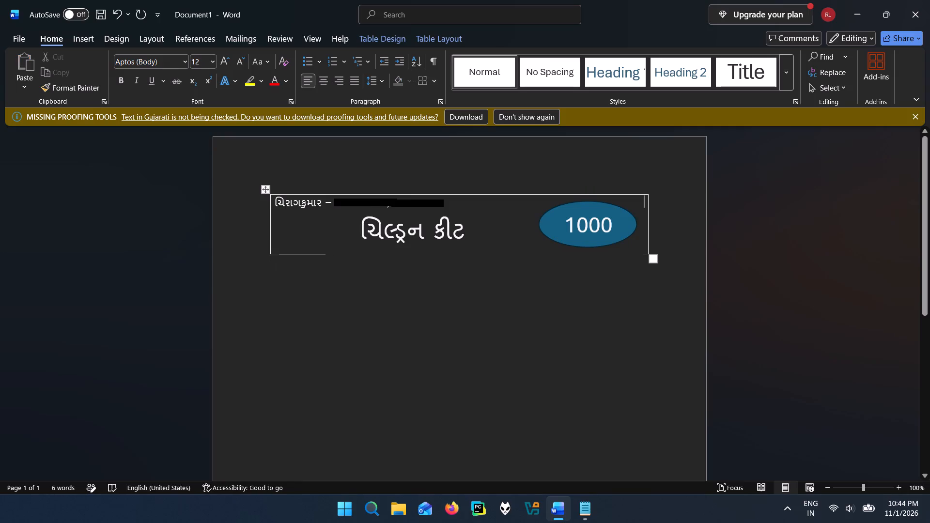
key("Left")
key("BackSpace")
key("BackSpace")
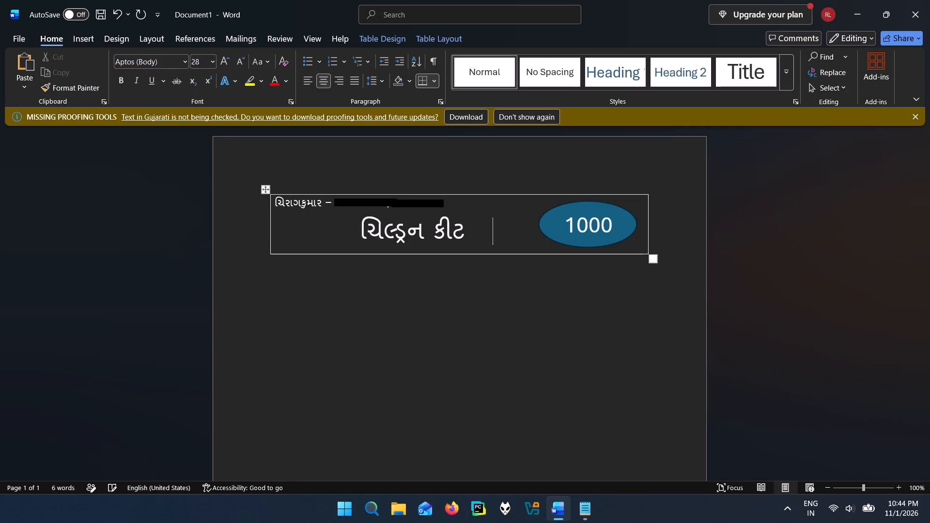
key("BackSpace")
key("BackSpace")
key("BackSpace")
key("BackSpace")
key("BackSpace")
key("BackSpace")
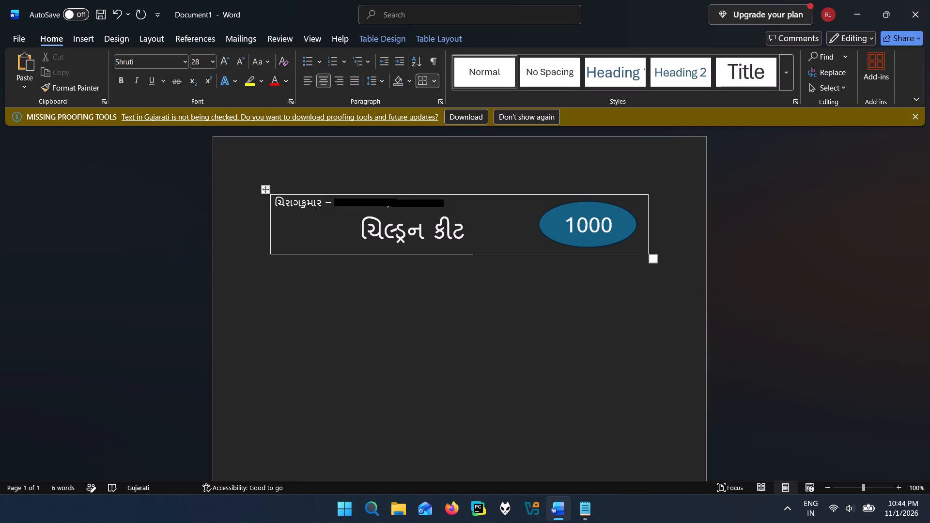
Insert 16 spaces before the "ચિલ્ડ્રન કીટ" heading to shift it closer to the oval.
key("Left")
key("Left")
key("Left")
key("Left")
key("Left")
key("Left")
key("Left")
key("Left")
key("Left")
key("Right")
key("Right")
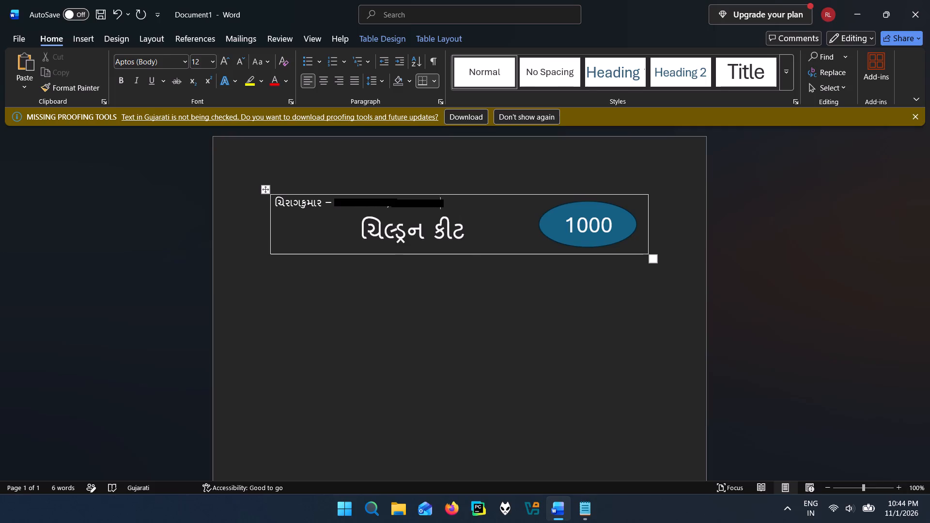
key("Right")
key("space")
key("space")
key("space")
key("space")
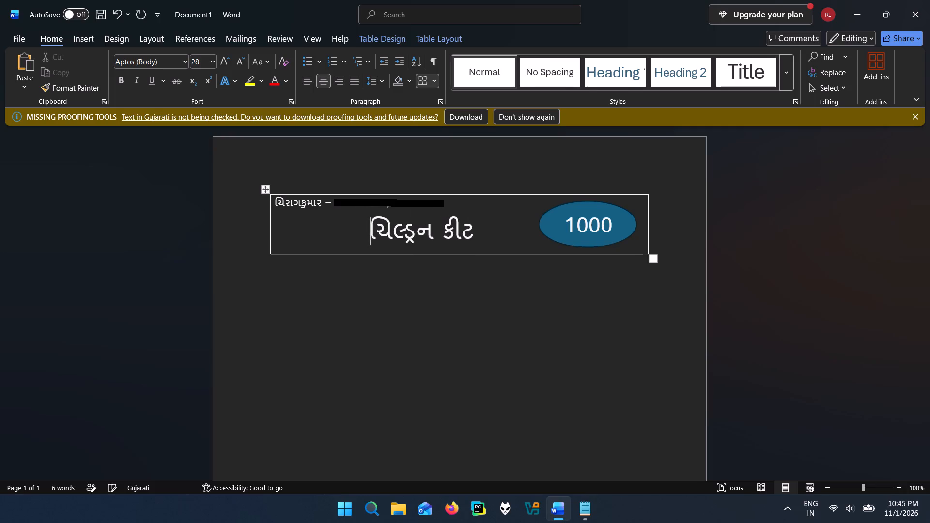
key("space")
key("space")
key("space")
key("space")
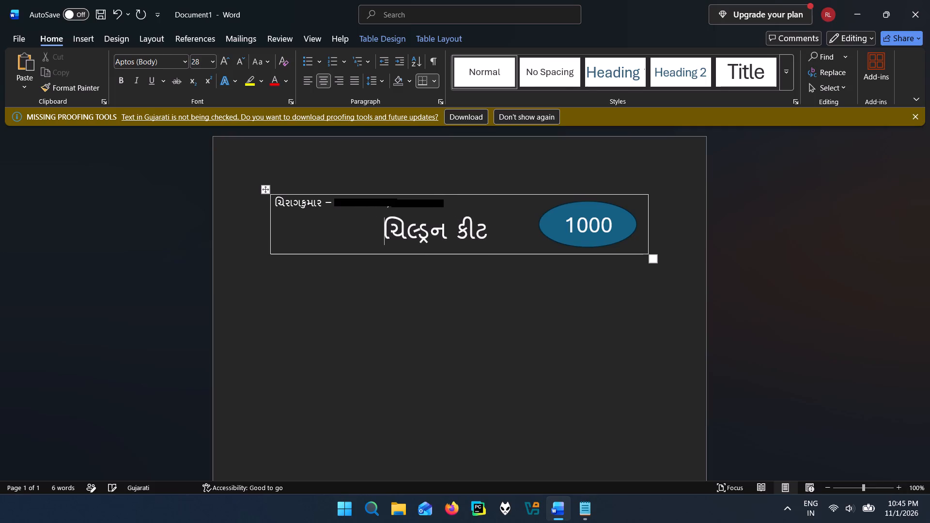
key("space")
key("space")
key("space")
key("space")
key("space")
key("space")
key("space")
key("space")
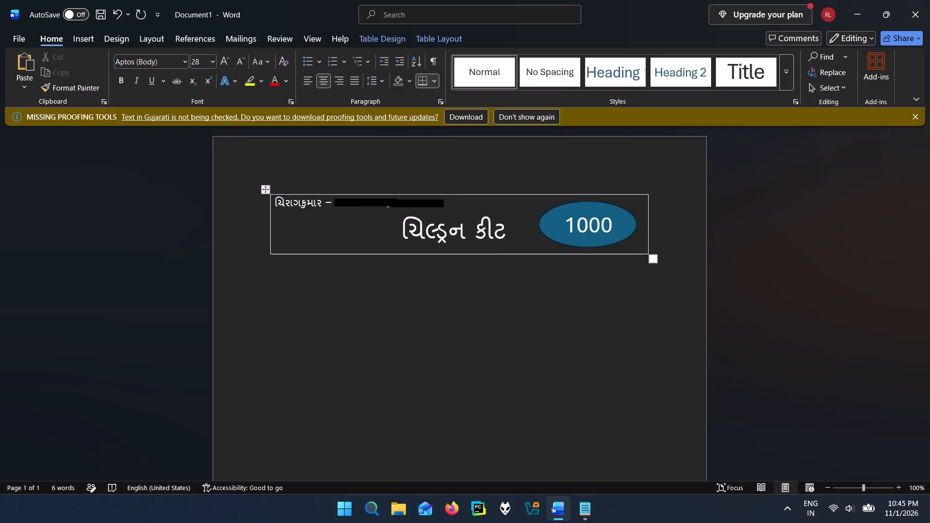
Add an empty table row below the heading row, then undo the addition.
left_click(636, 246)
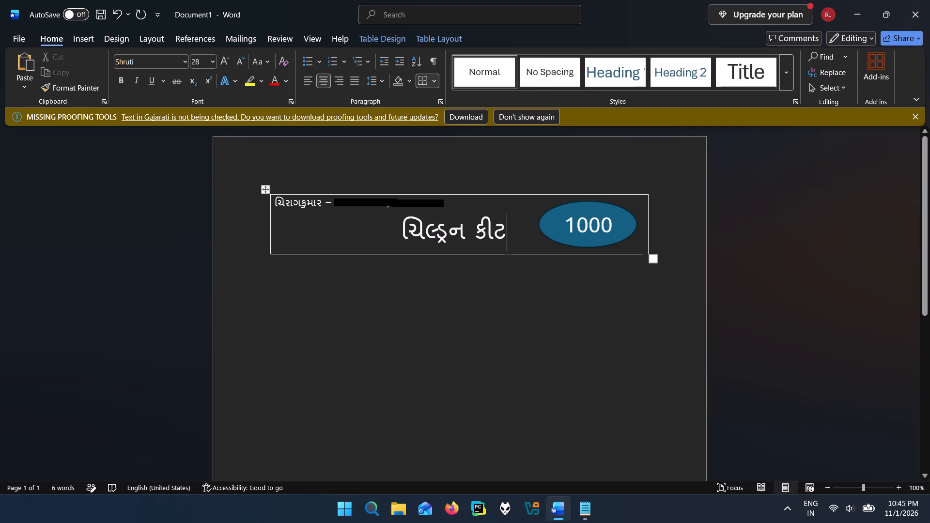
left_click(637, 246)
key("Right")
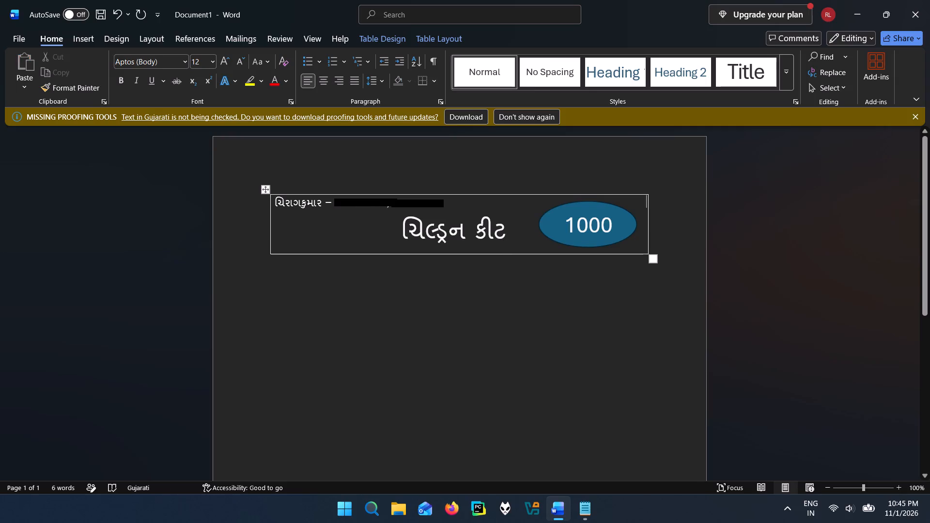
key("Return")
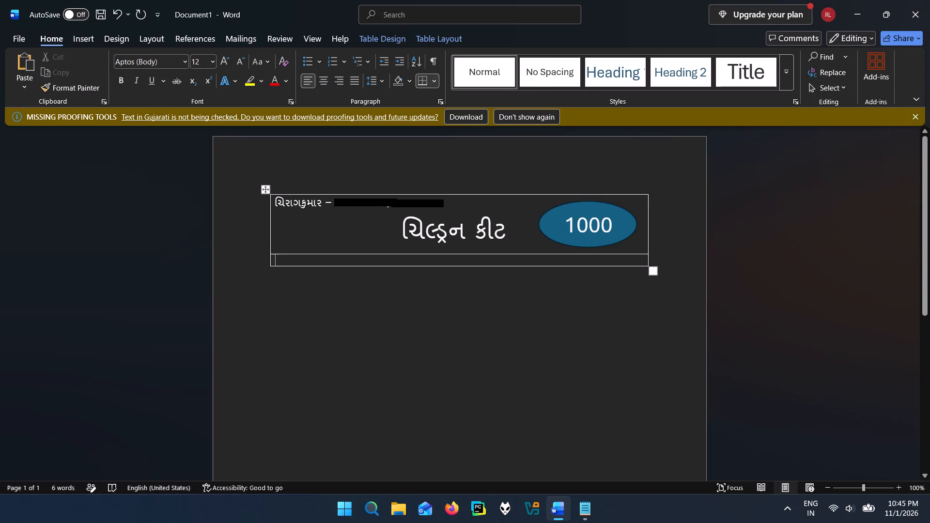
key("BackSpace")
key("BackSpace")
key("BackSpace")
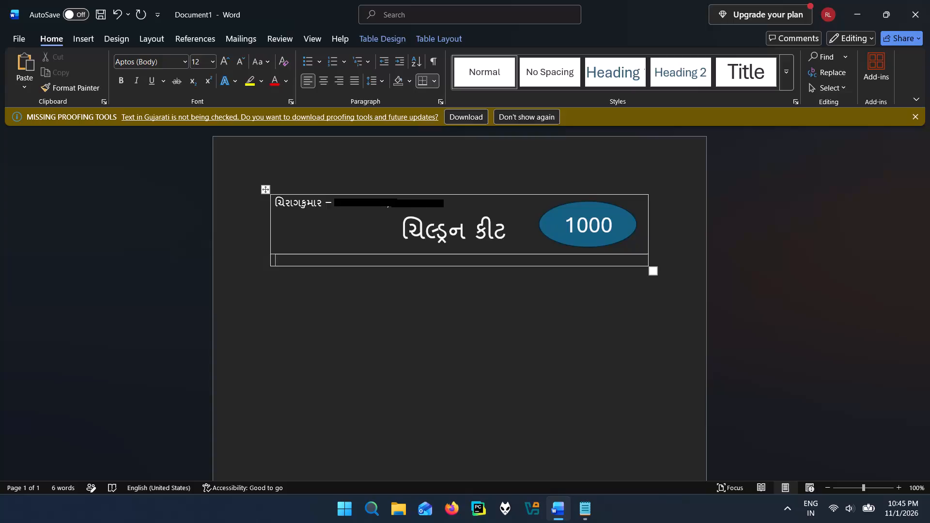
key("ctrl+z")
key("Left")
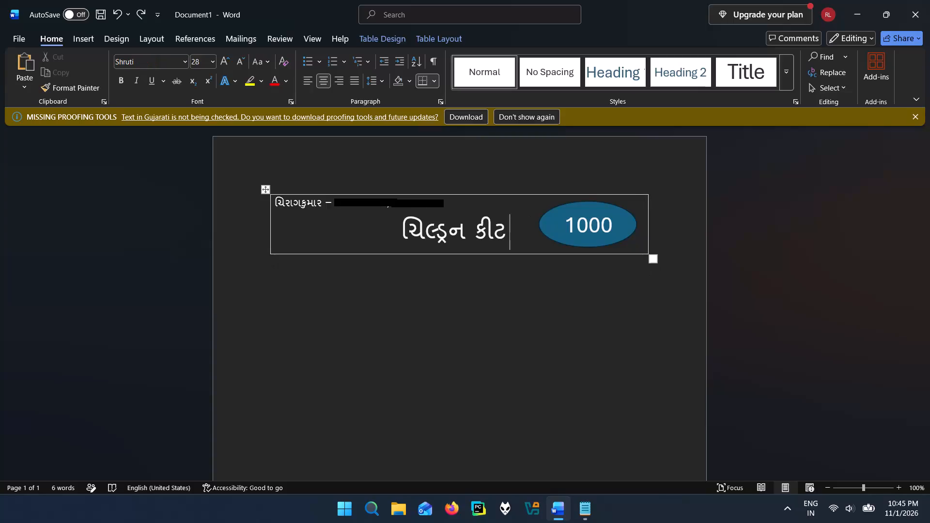
Insert a nested 1x1 table on a new line below the "ચિલ્ડ્રન કીટ" heading, inside the existing table cell.
key("Return")
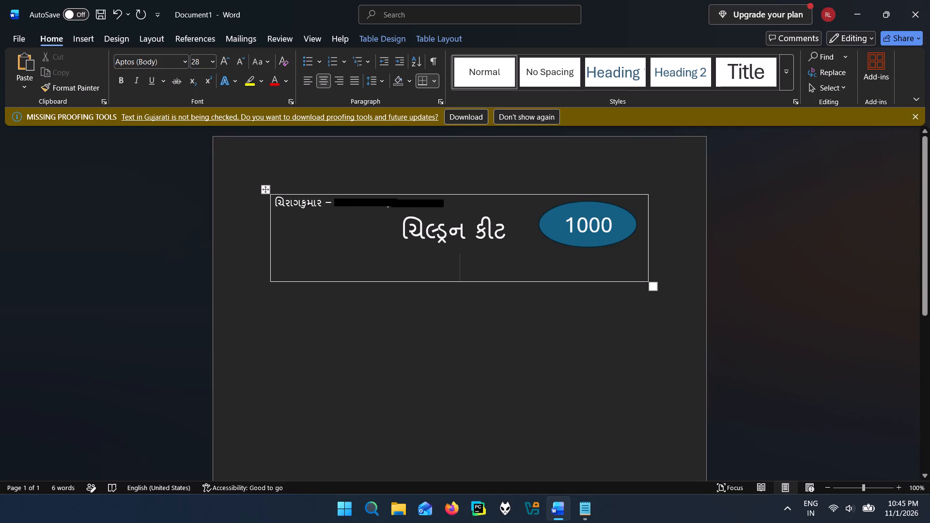
left_click(84, 36)
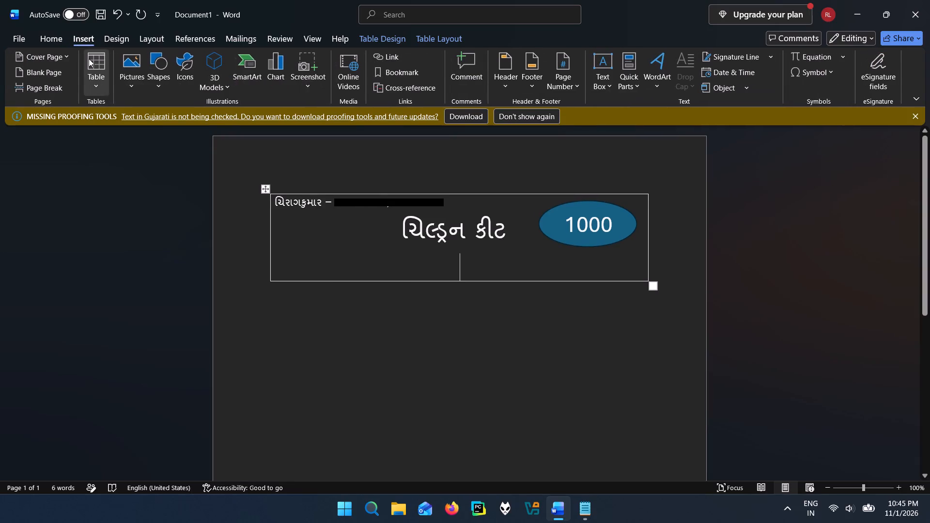
left_click(89, 59)
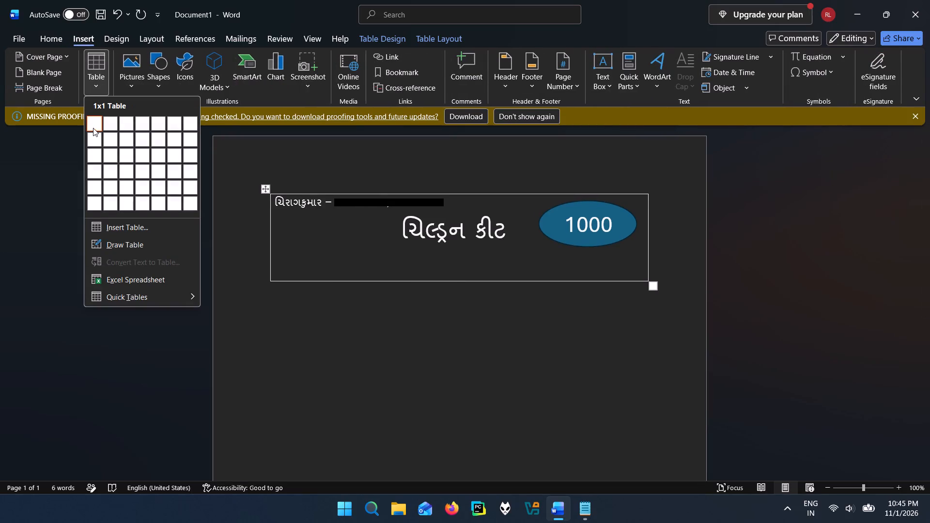
left_click(93, 128)
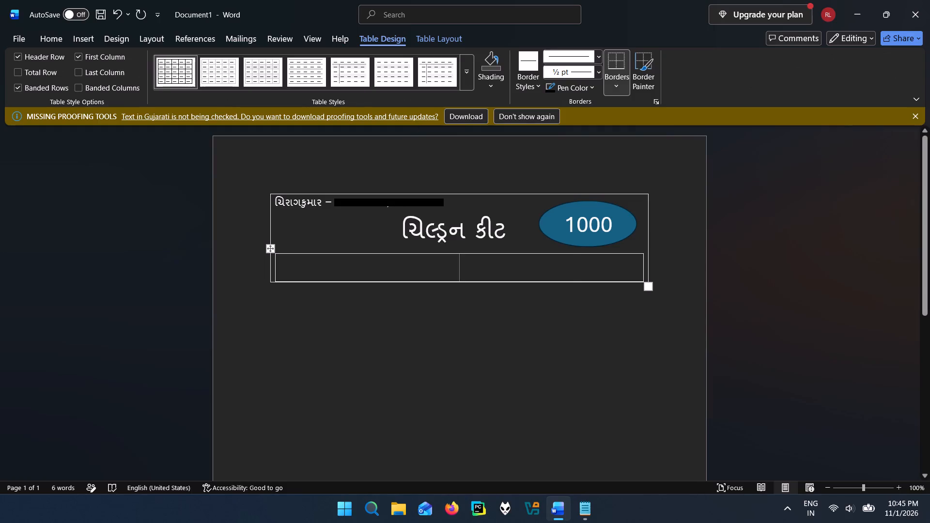
Split the nested table's cell into 2 columns and 1 row.
right_click(438, 266)
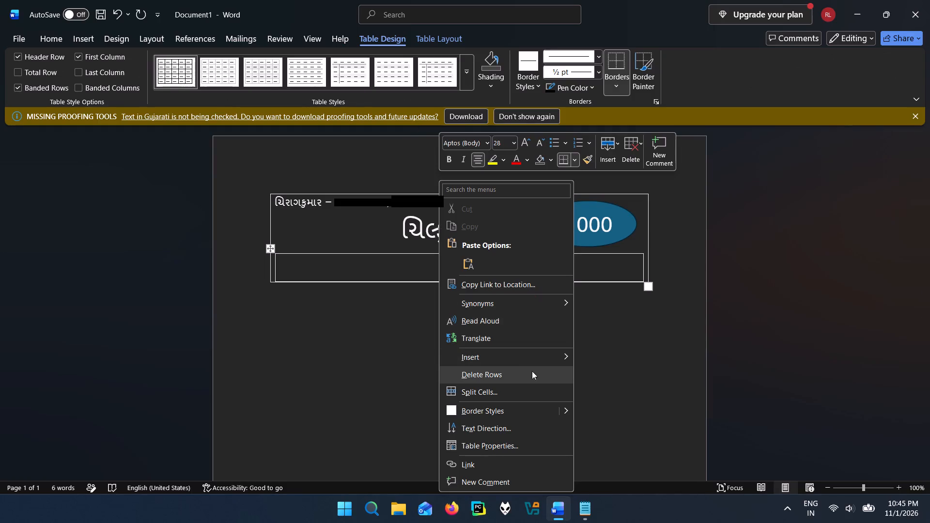
left_click(534, 394)
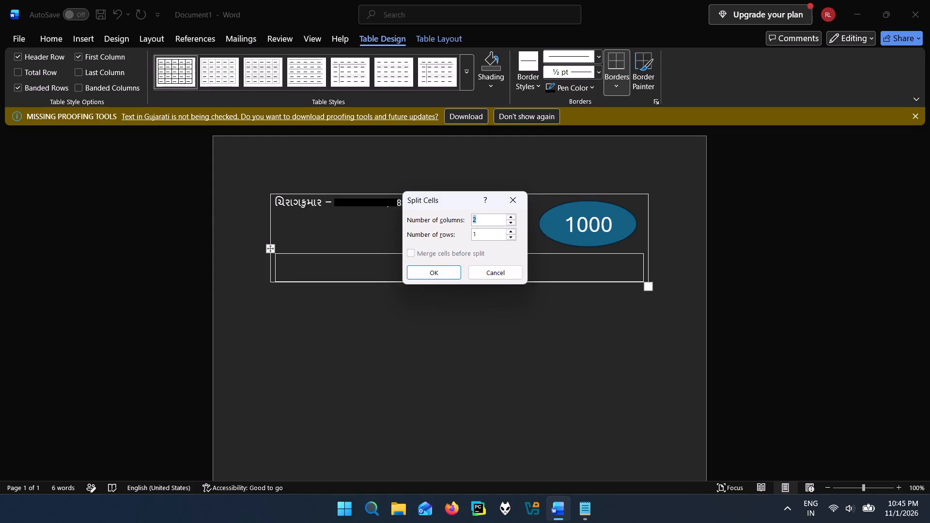
left_click(448, 273)
left_click(434, 273)
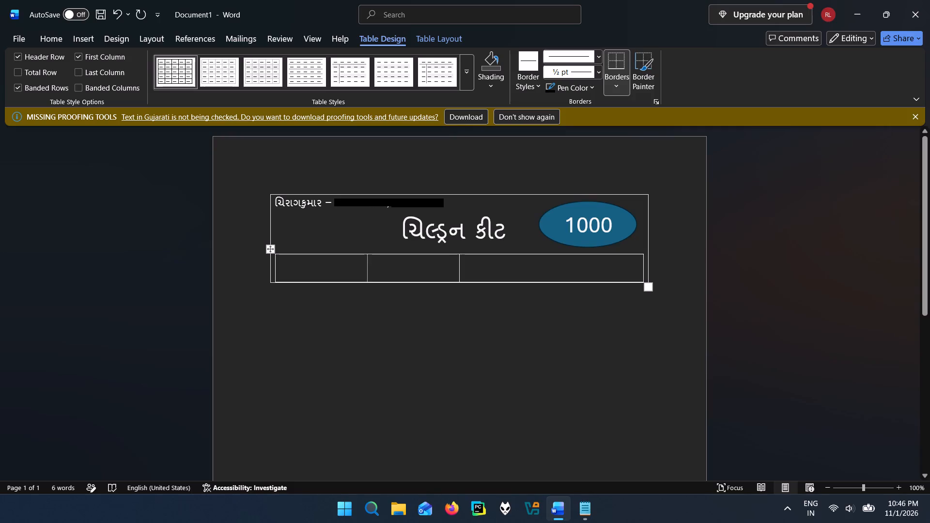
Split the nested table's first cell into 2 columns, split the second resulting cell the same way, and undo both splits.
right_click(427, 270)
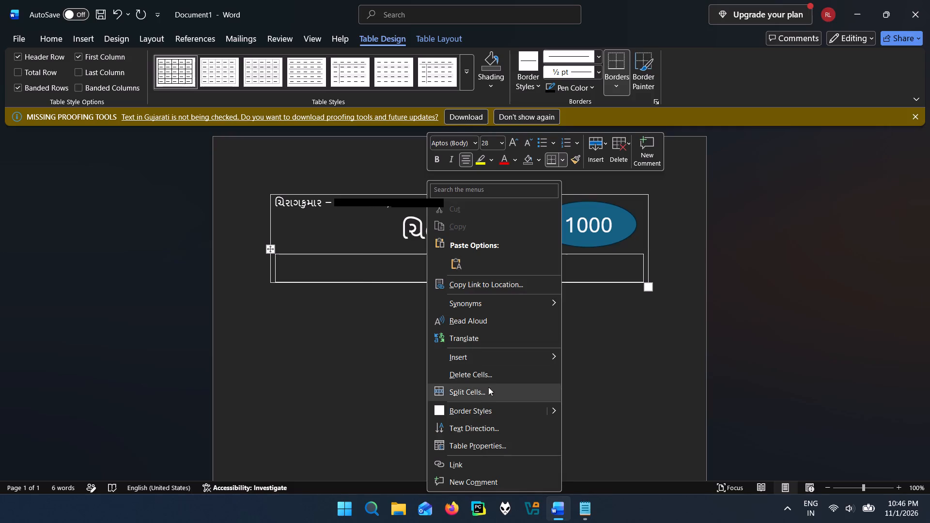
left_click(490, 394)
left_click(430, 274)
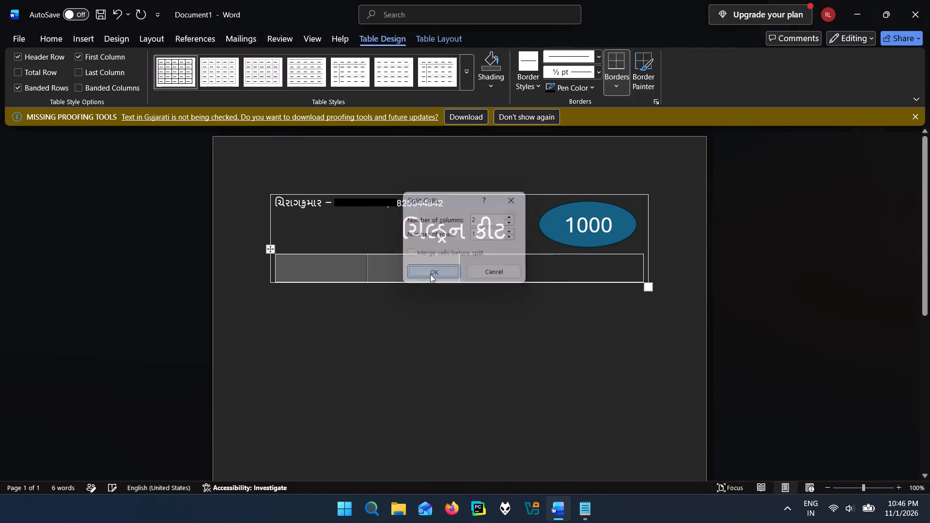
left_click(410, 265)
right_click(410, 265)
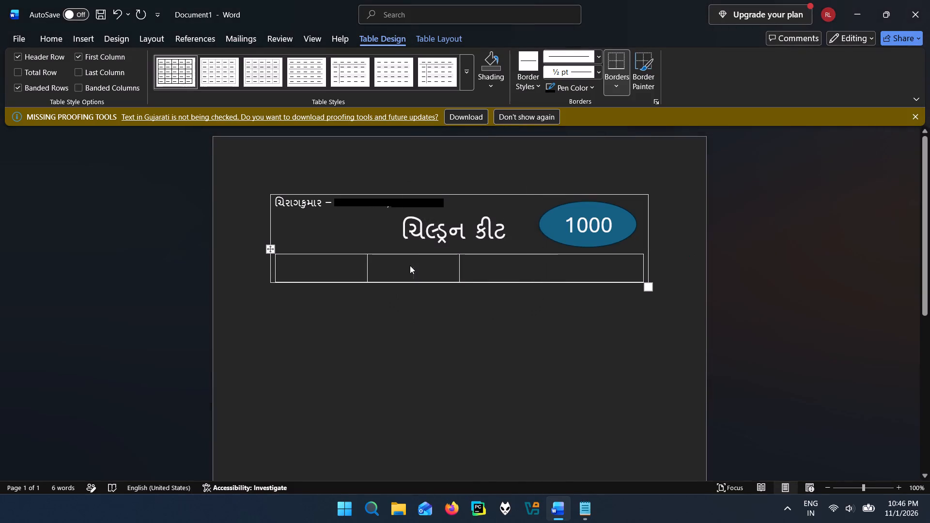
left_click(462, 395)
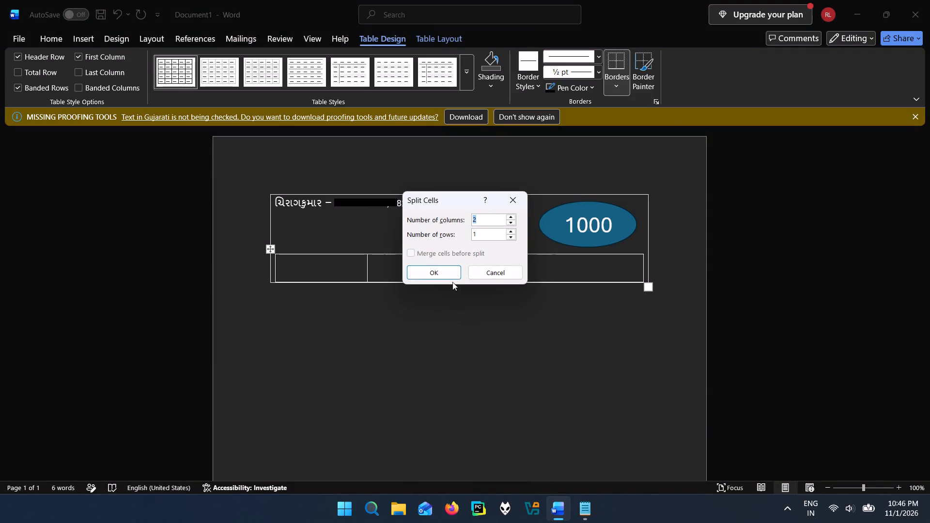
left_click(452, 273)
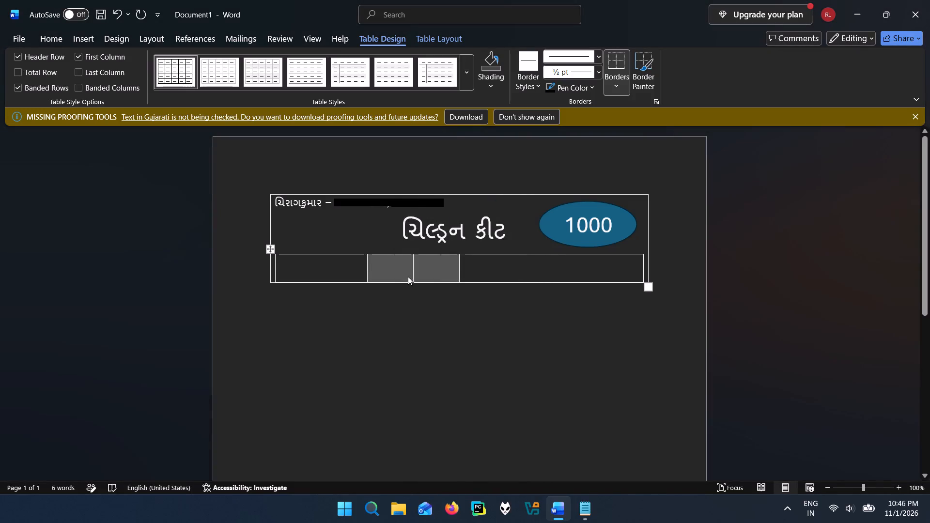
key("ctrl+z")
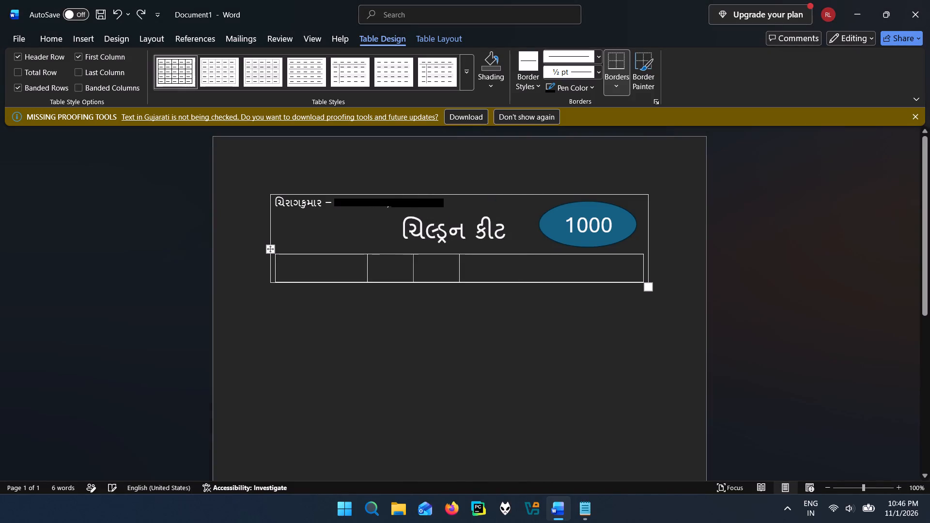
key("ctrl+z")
Split the nested table's first cell into 4 columns and 1 row.
right_click(414, 272)
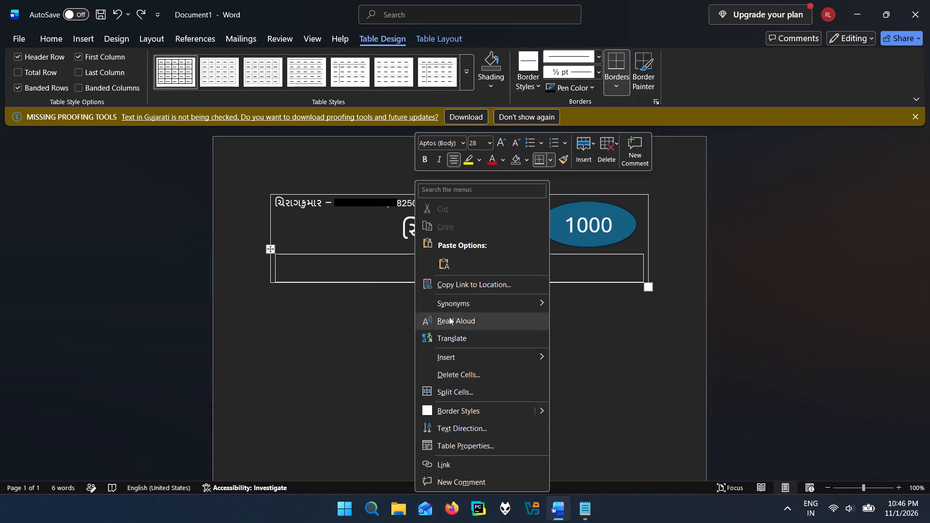
left_click(471, 395)
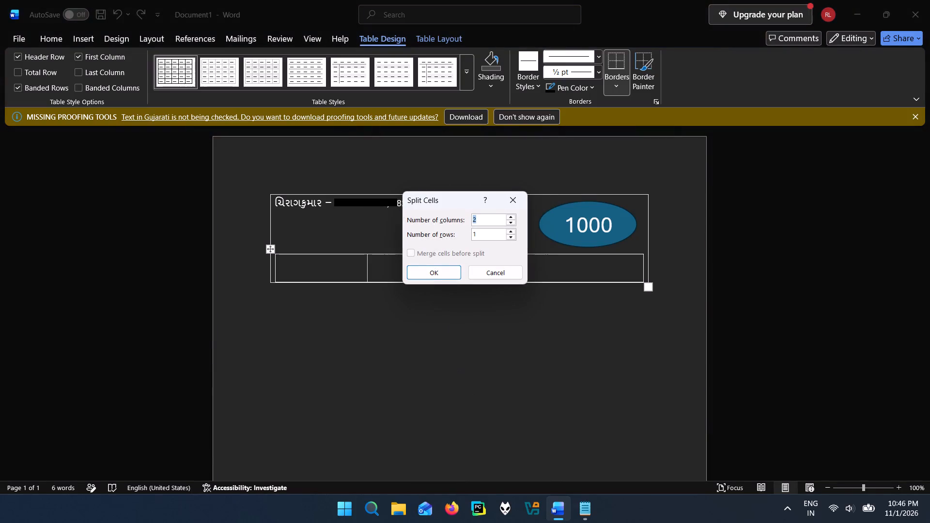
key("4")
left_click(436, 272)
left_click(429, 271)
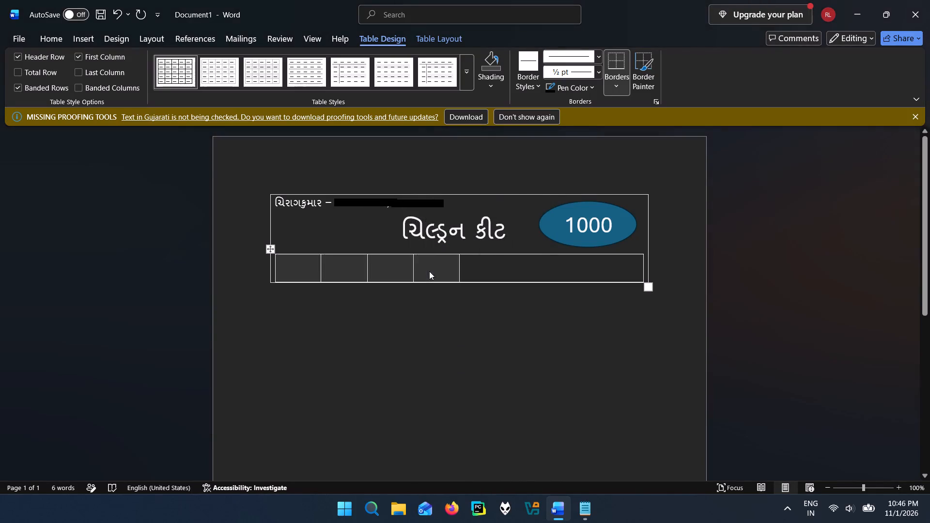
Set custom page margins of 0" at the top, left, bottom and right for the whole document.
left_click(145, 36)
left_click(34, 81)
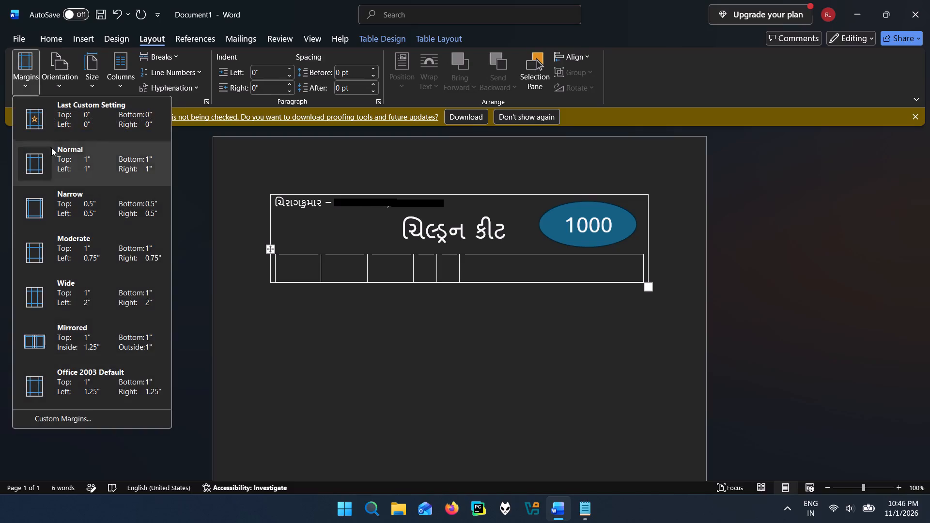
left_click(76, 419)
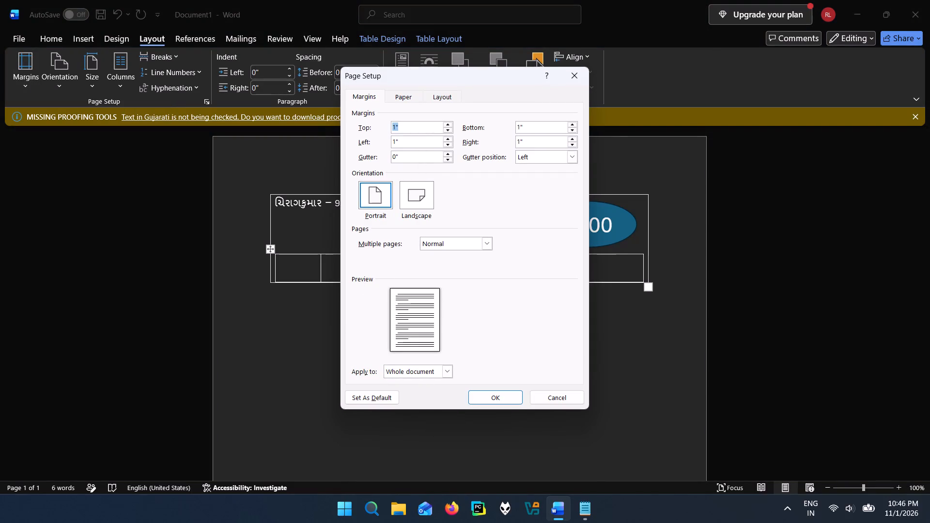
key("Right")
key("Left")
key("BackSpace")
key("0")
key("Down")
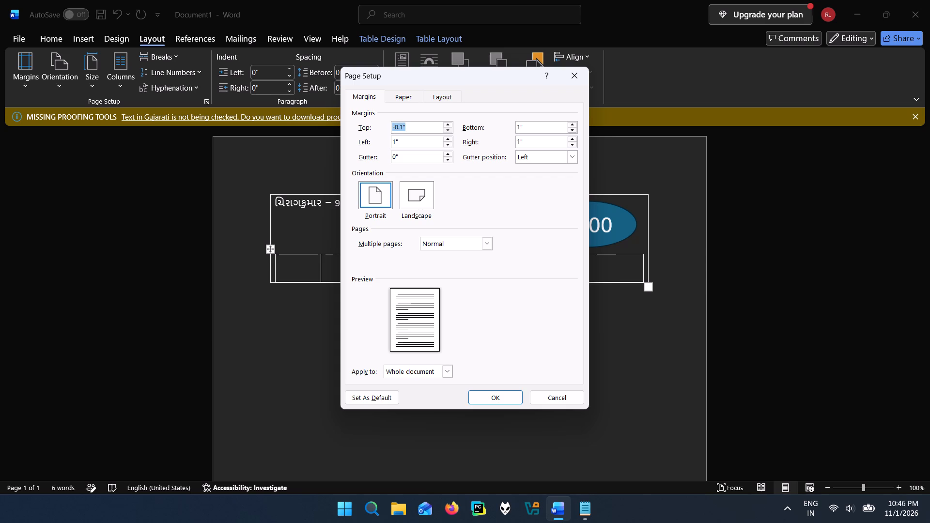
key("Up")
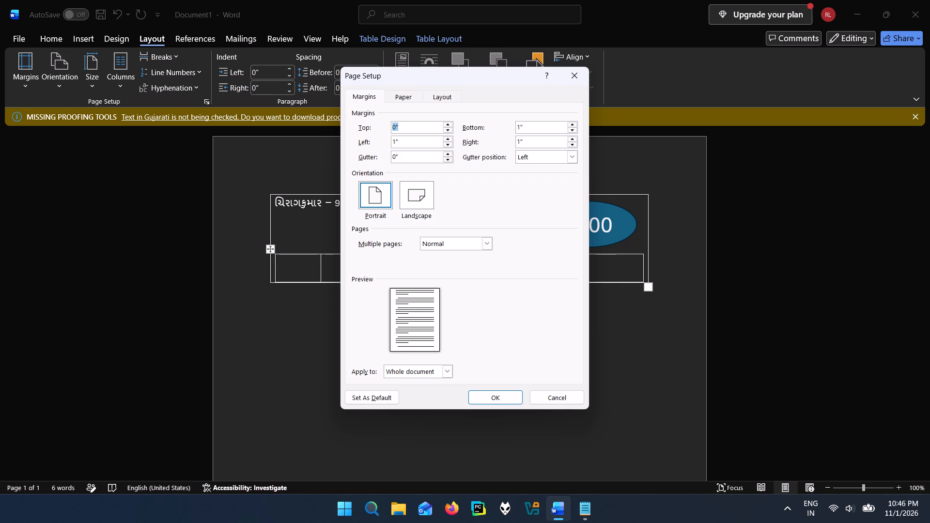
left_click(413, 139)
key("Left")
key("BackSpace")
key("0")
left_click(542, 127)
key("Left")
key("BackSpace")
key("0")
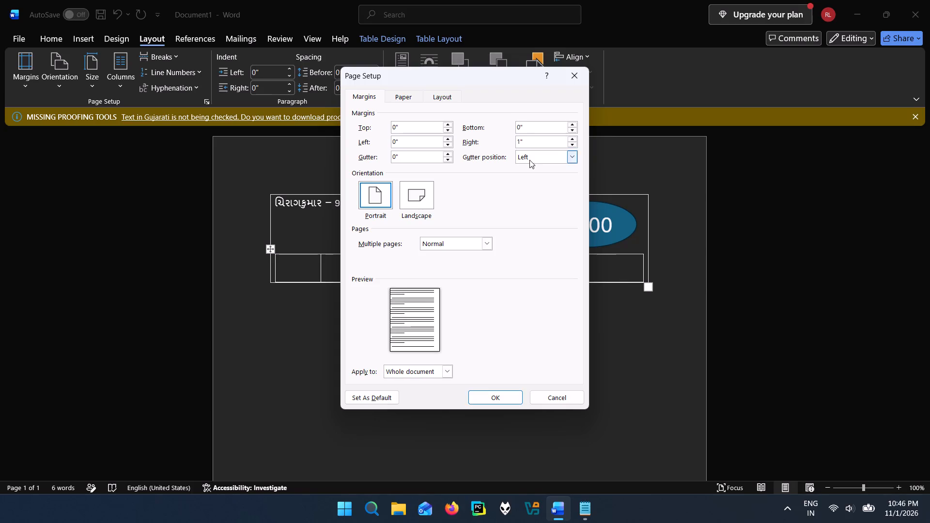
left_click(531, 145)
key("Left")
key("BackSpace")
key("0")
left_click(491, 402)
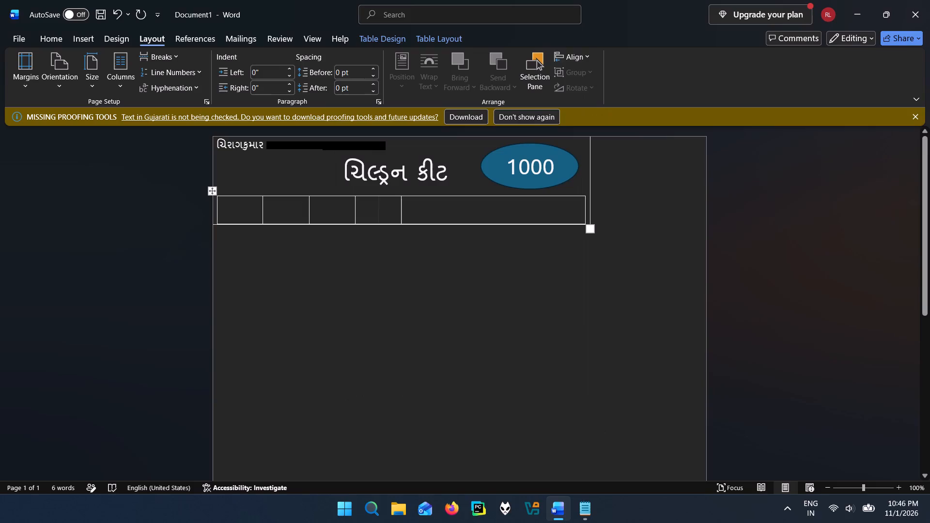
Enlarge the nested table so it reaches the page's right edge and becomes taller.
left_click_drag(590, 229, 633, 247)
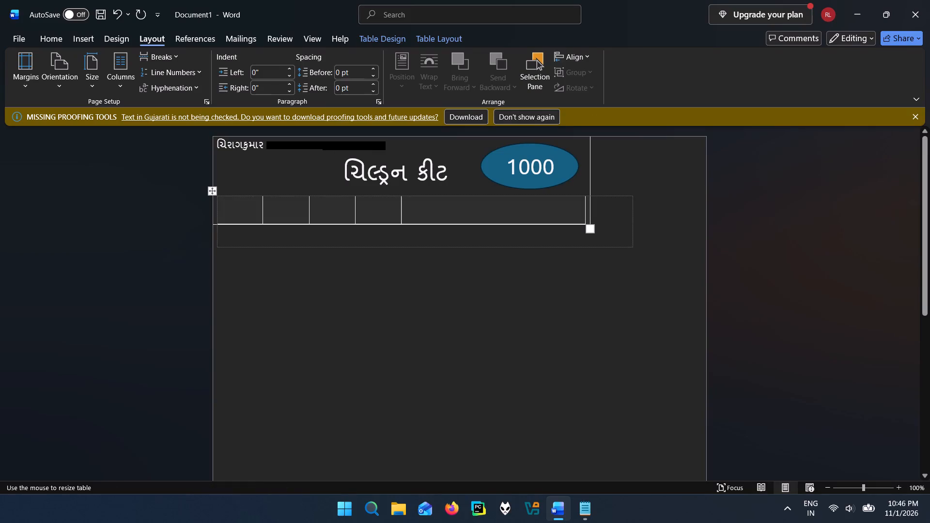
left_click_drag(633, 247, 704, 308)
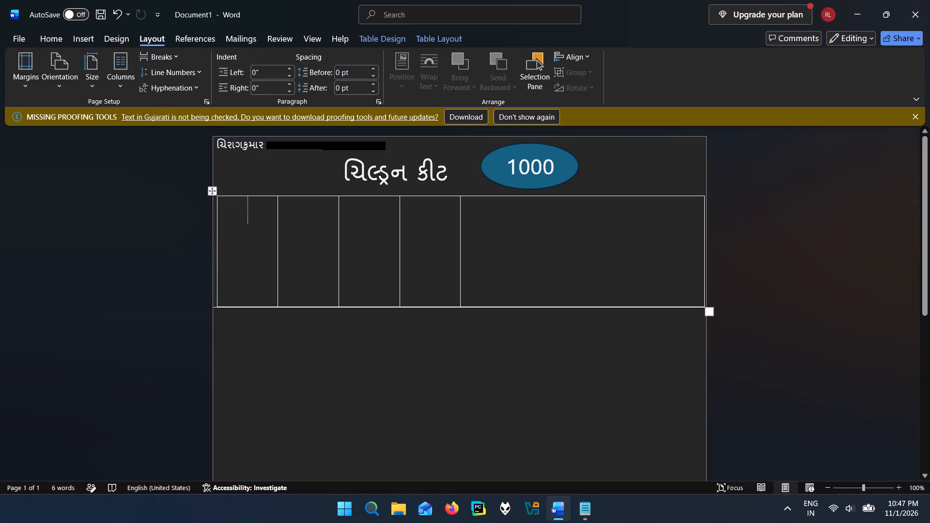
Resize the nested table's four small columns, making the first very narrow, the second widest, and the third and fourth slightly narrower.
left_click_drag(277, 230, 244, 236)
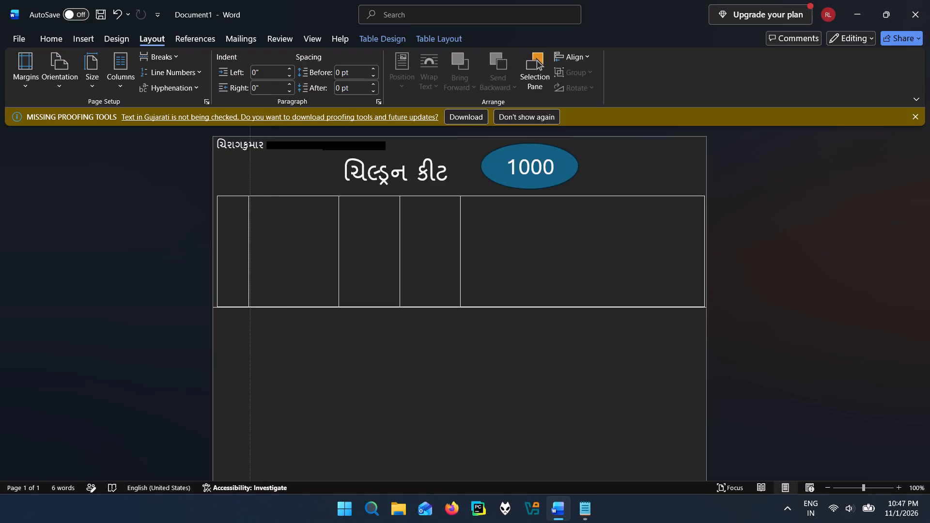
left_click_drag(244, 236, 246, 236)
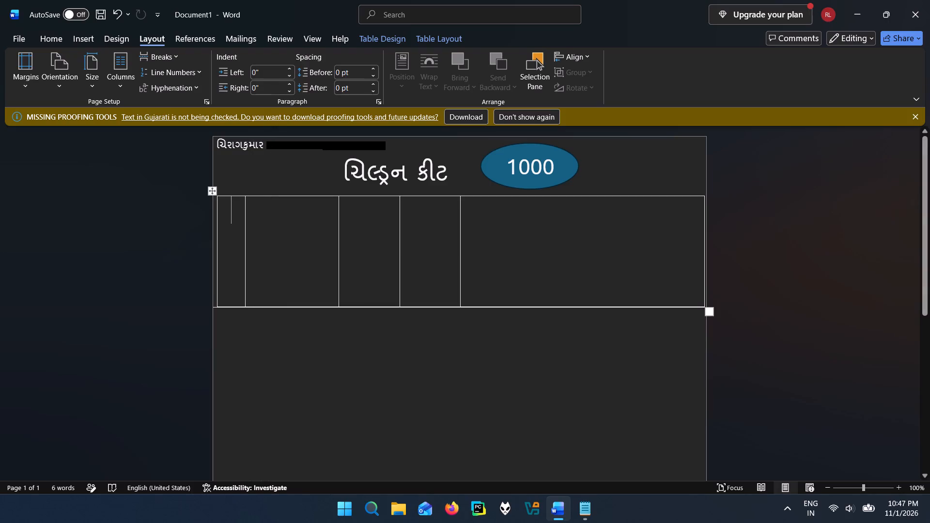
left_click_drag(337, 243, 383, 251)
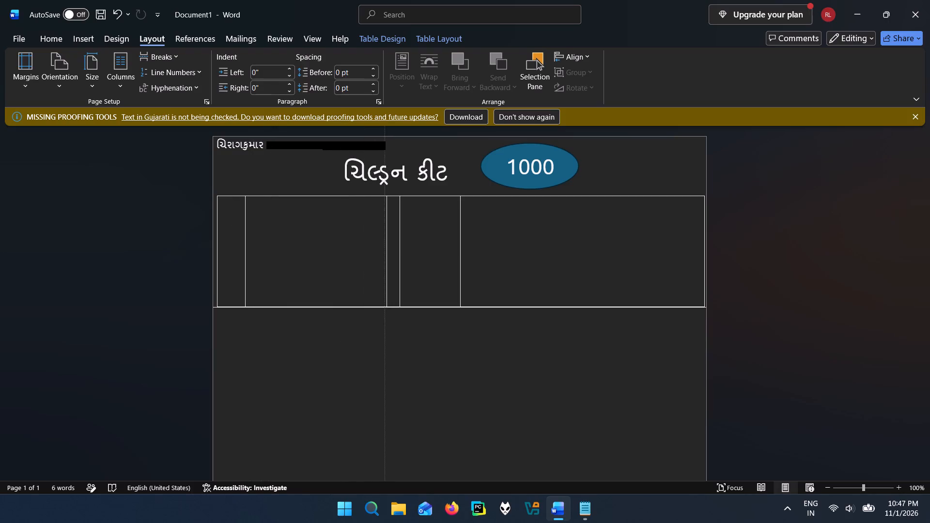
left_click_drag(383, 251, 364, 254)
left_click_drag(364, 254, 360, 255)
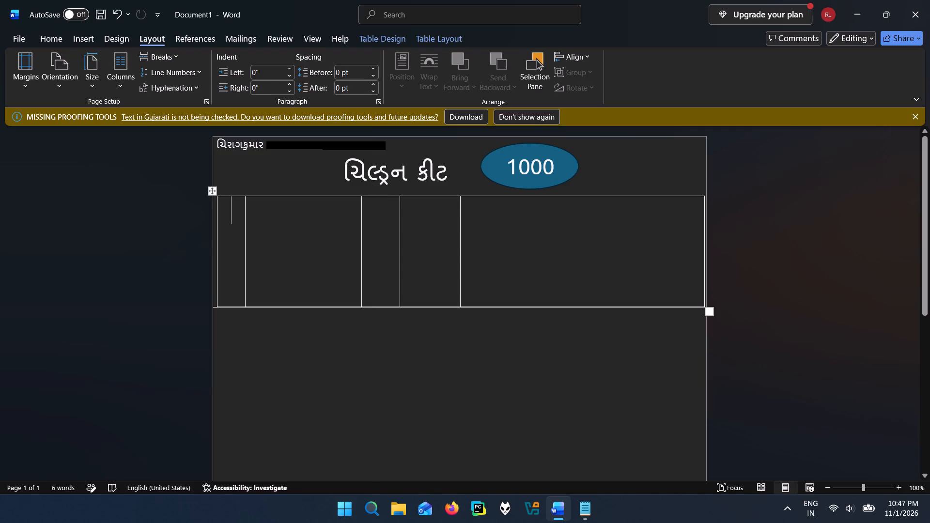
left_click_drag(399, 248, 403, 250)
left_click_drag(360, 254, 365, 255)
Switch to Notepad and examine the headings and first items of the ચિલ્ડ્રન કીટ list.
left_click(575, 512)
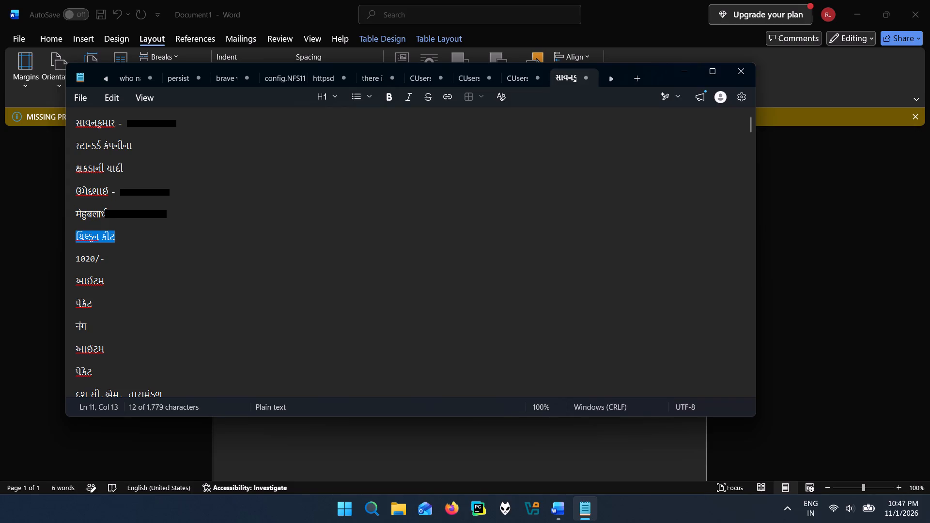
scroll(128, 290, "down", 2)
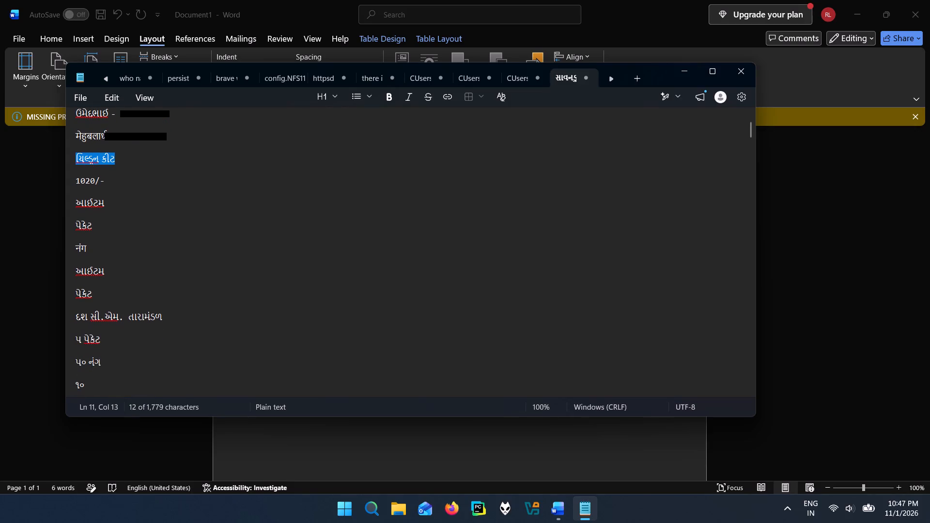
scroll(128, 289, "up", 4)
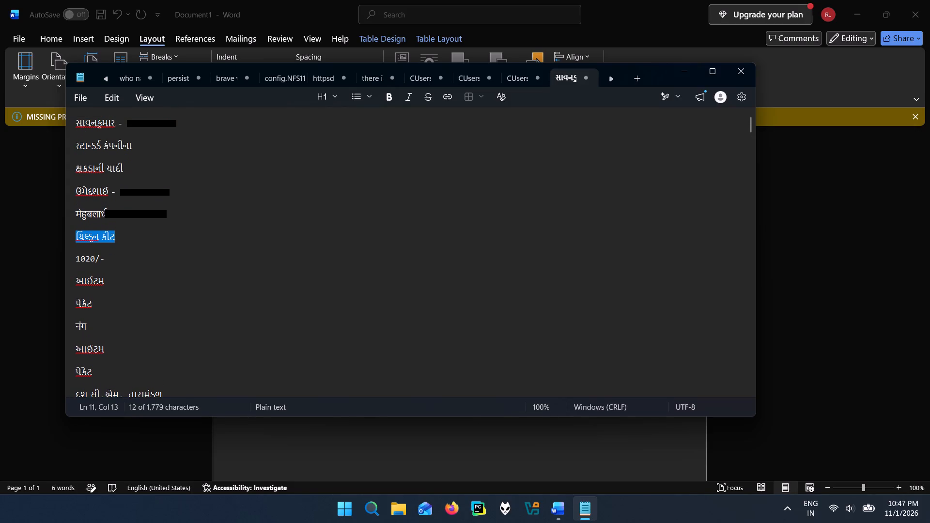
scroll(128, 289, "up", 4)
scroll(128, 289, "down", 3)
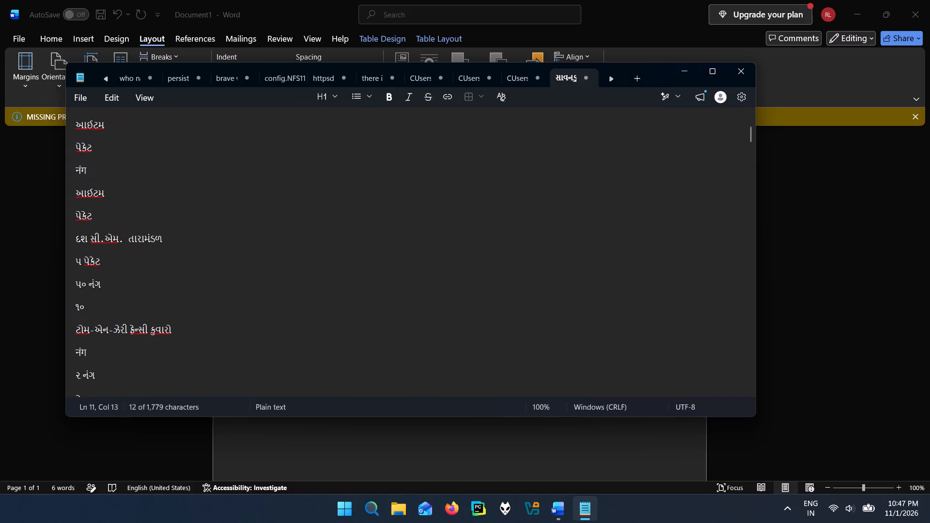
scroll(128, 289, "down", 4)
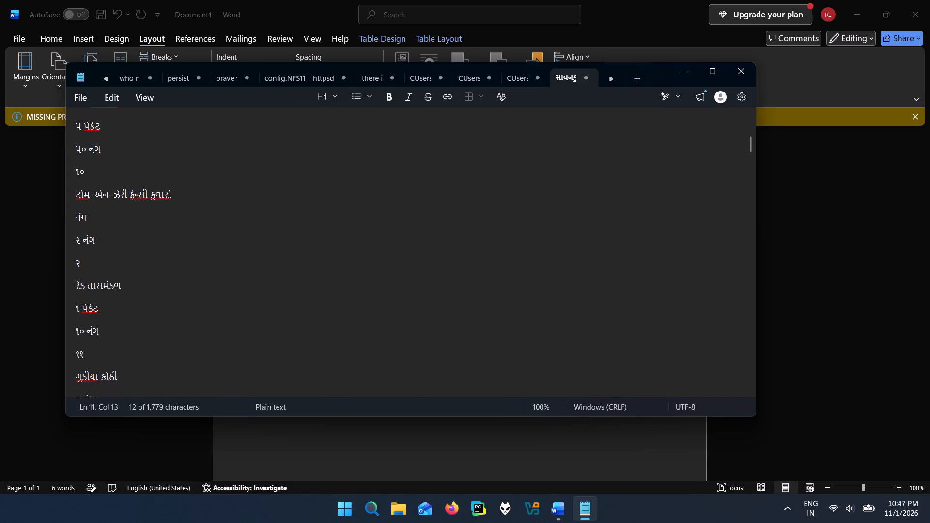
scroll(128, 289, "down", 5)
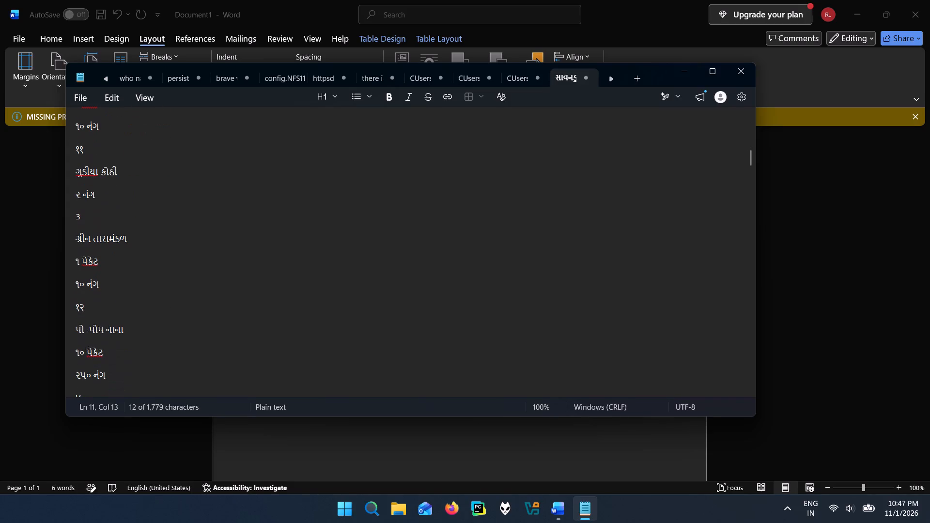
scroll(128, 289, "up", 16)
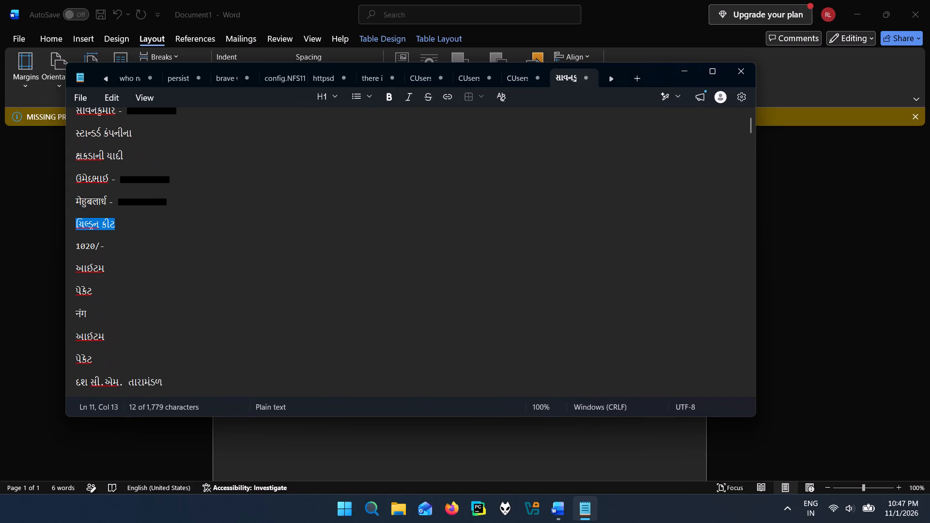
left_click(163, 235)
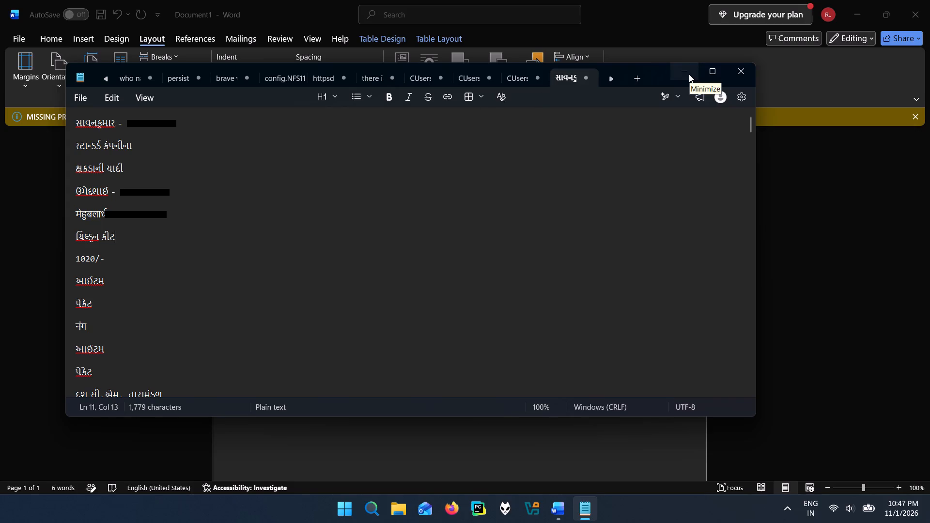
Read through the rest of the ચિલ્ડ્રન કીટ items down to the total line and the start of રોયલ કીટ.
scroll(397, 266, "down", 12)
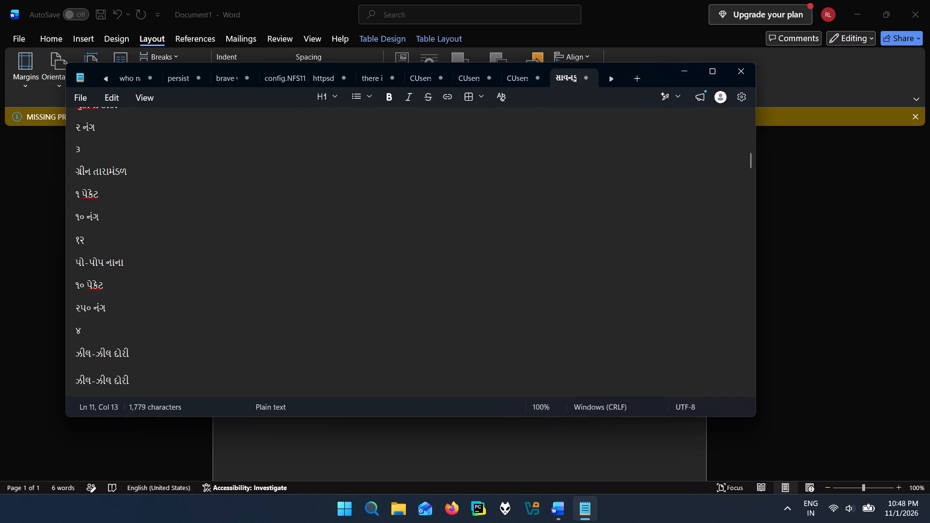
scroll(108, 233, "down", 4)
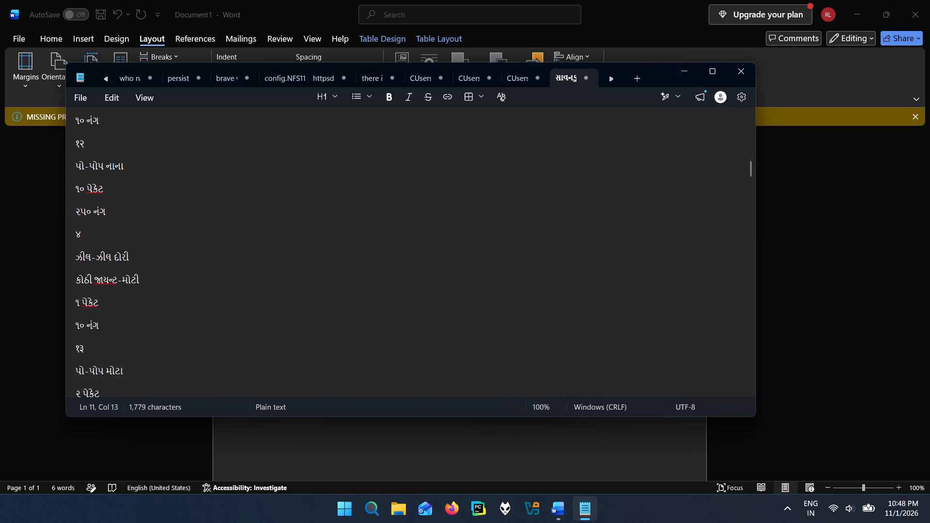
scroll(107, 230, "down", 7)
scroll(107, 227, "up", 1)
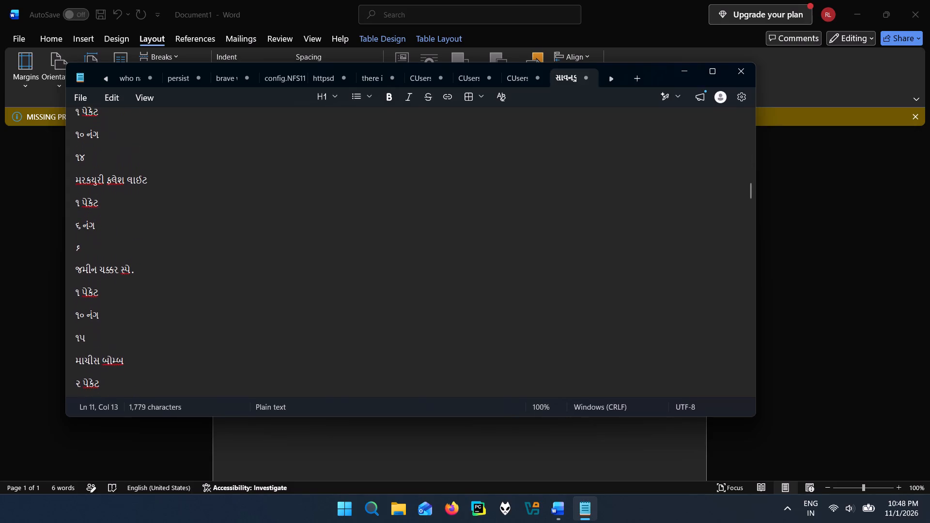
scroll(107, 227, "down", 10)
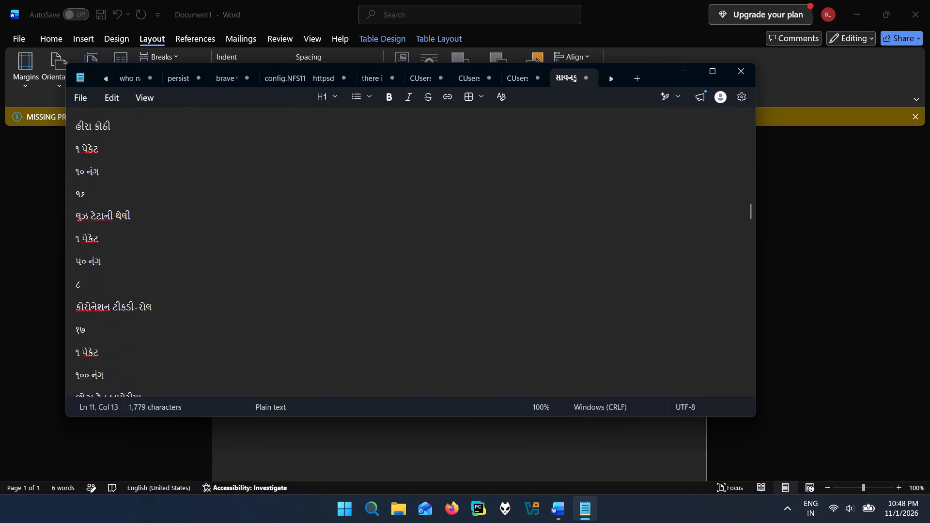
scroll(107, 226, "down", 5)
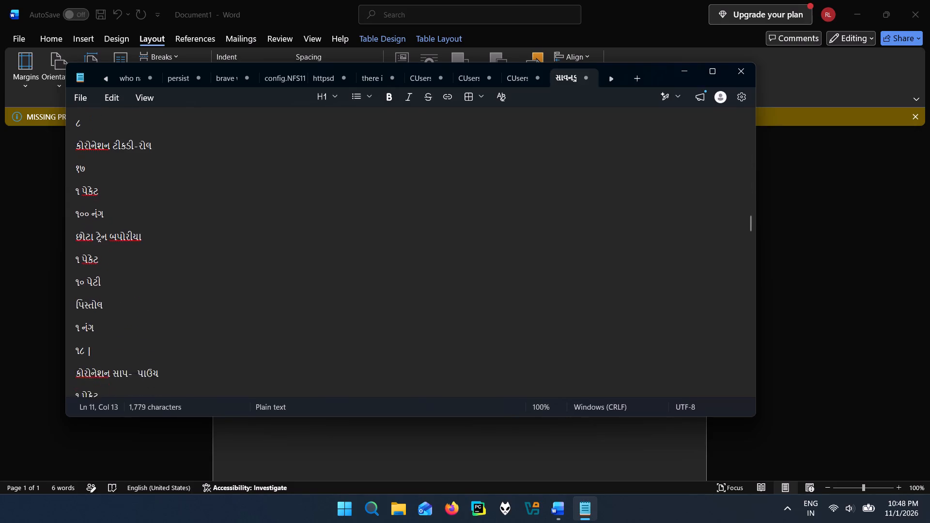
scroll(108, 224, "down", 7)
scroll(108, 224, "up", 2)
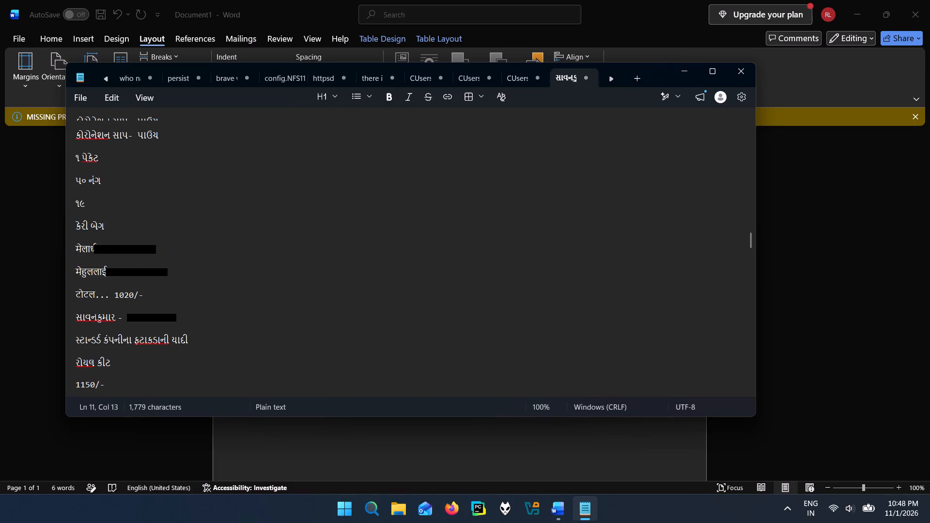
scroll(112, 309, "down", 2)
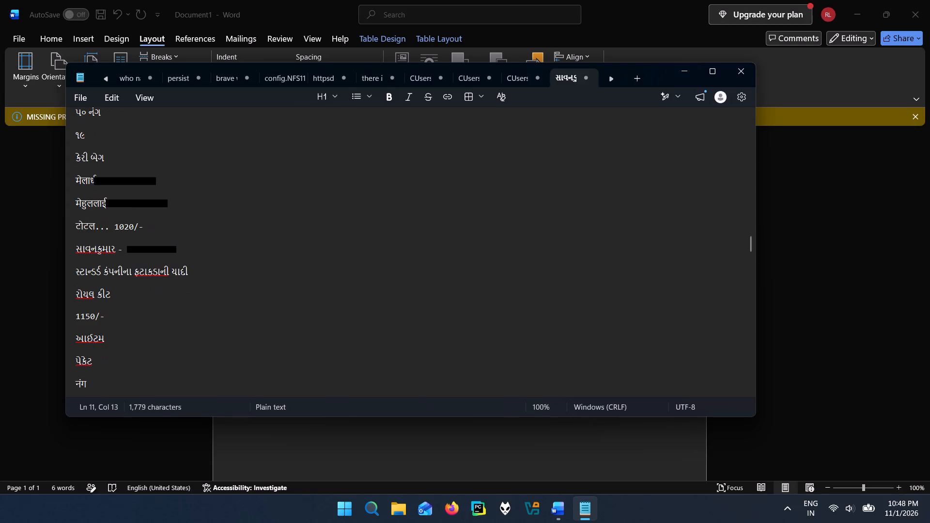
Review the ચિલ્ડ્રન કીટ items back up to the આઈટમ, પેકેટ and નંગ headings and the first entries.
scroll(112, 307, "up", 10)
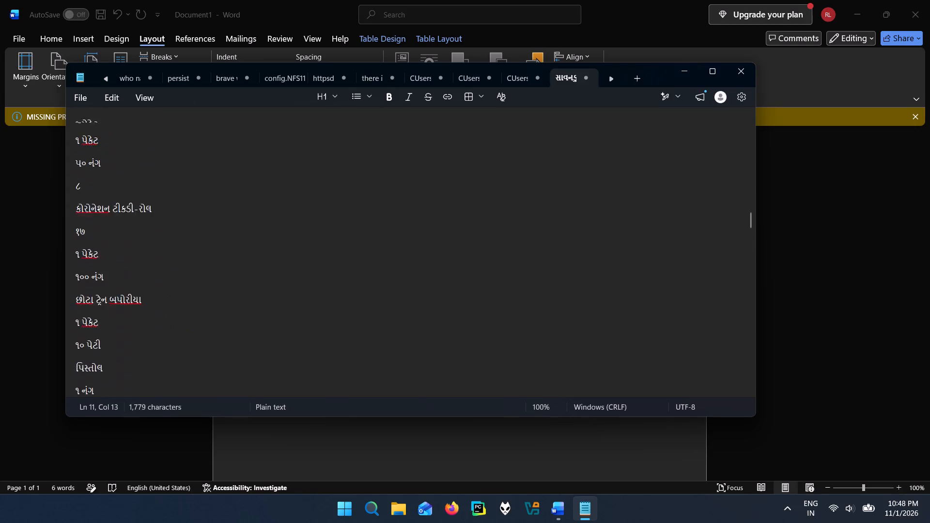
scroll(112, 304, "up", 8)
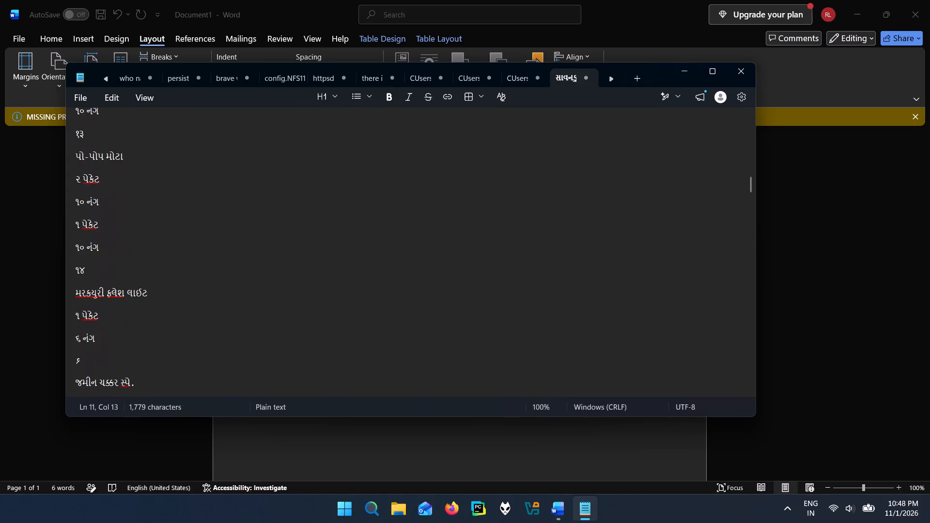
scroll(112, 301, "up", 2)
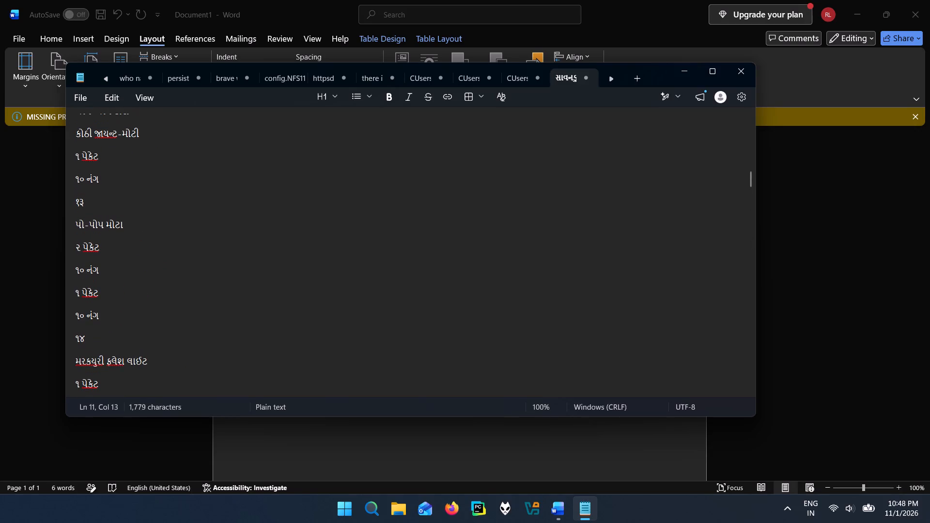
scroll(112, 301, "up", 6)
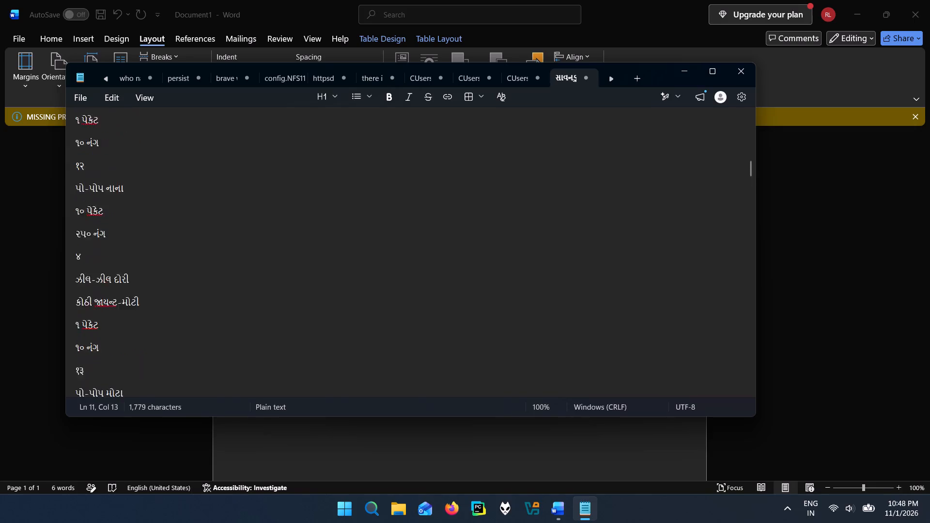
scroll(112, 301, "up", 5)
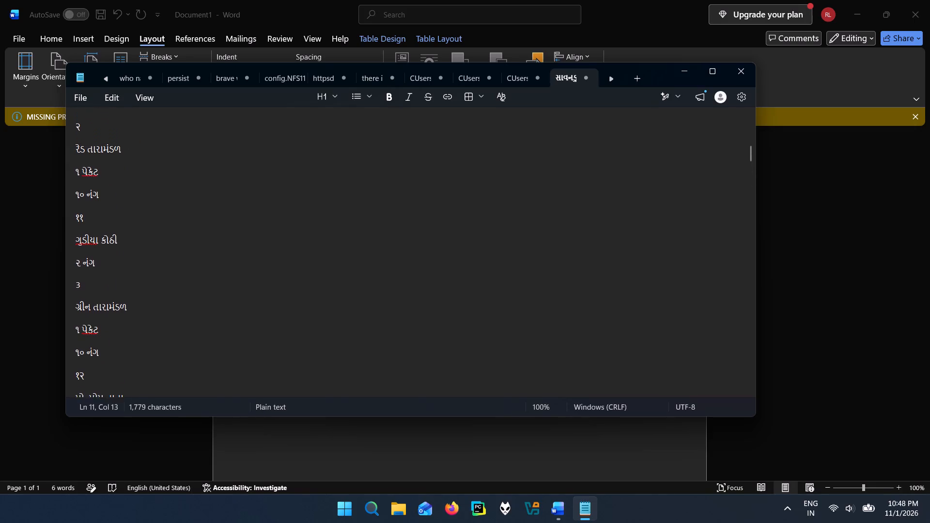
scroll(112, 301, "up", 7)
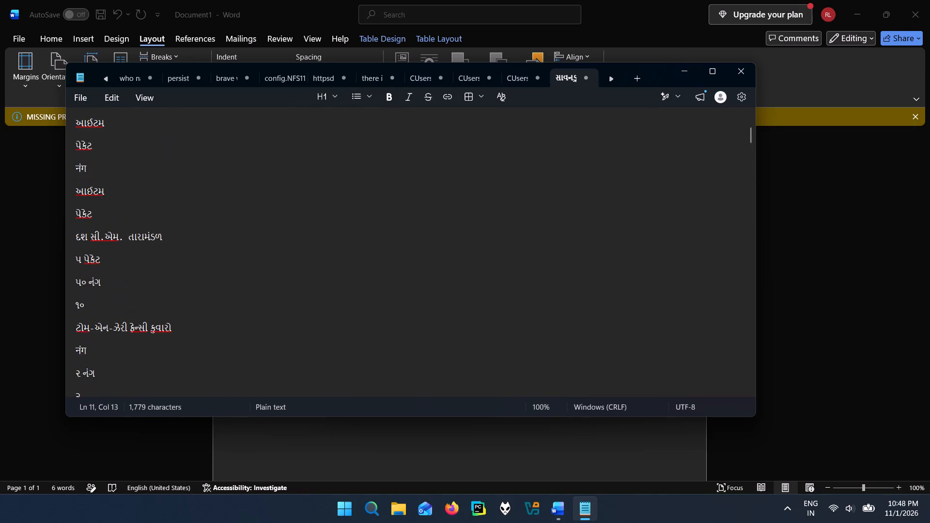
scroll(112, 300, "up", 3)
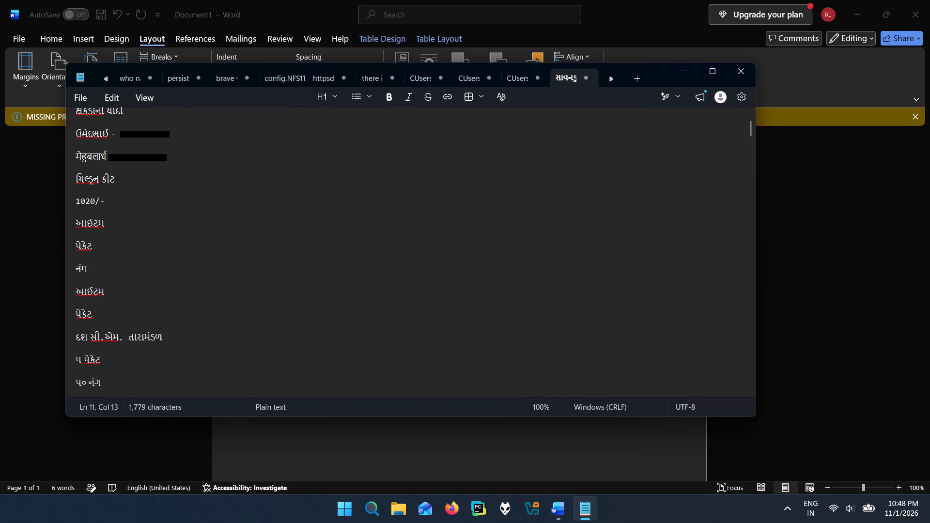
scroll(115, 216, "down", 1)
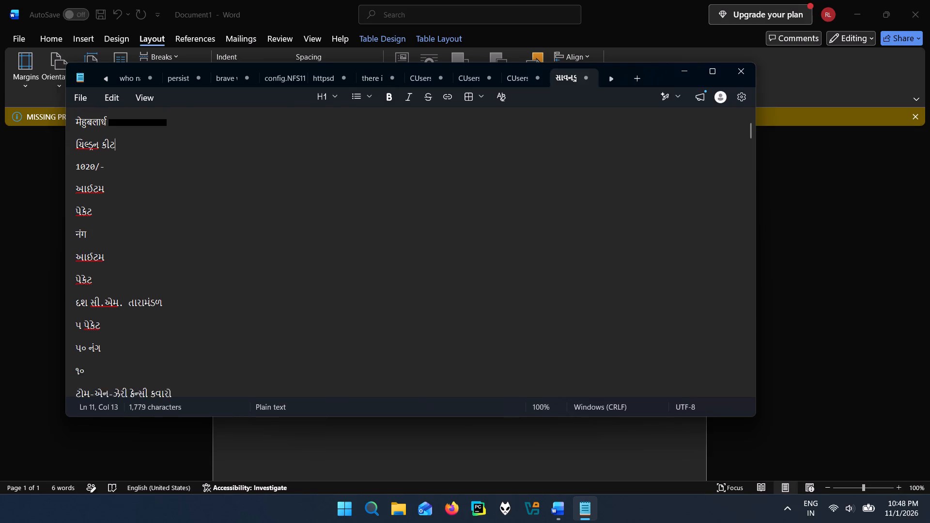
scroll(115, 216, "down", 6)
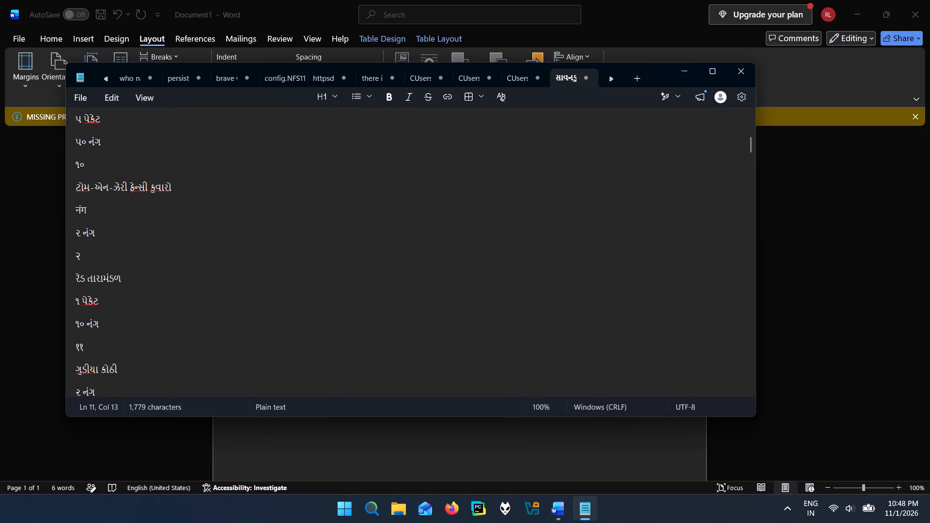
scroll(111, 219, "up", 1)
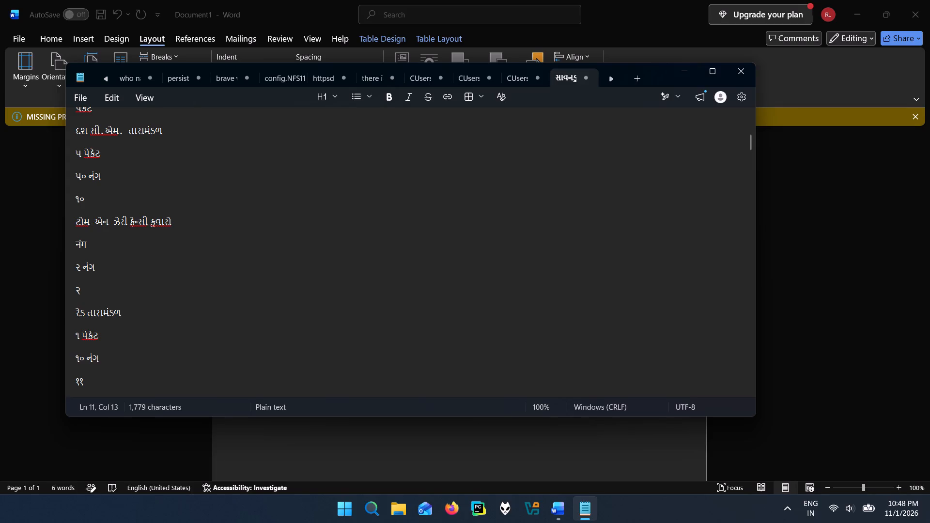
scroll(128, 204, "up", 1)
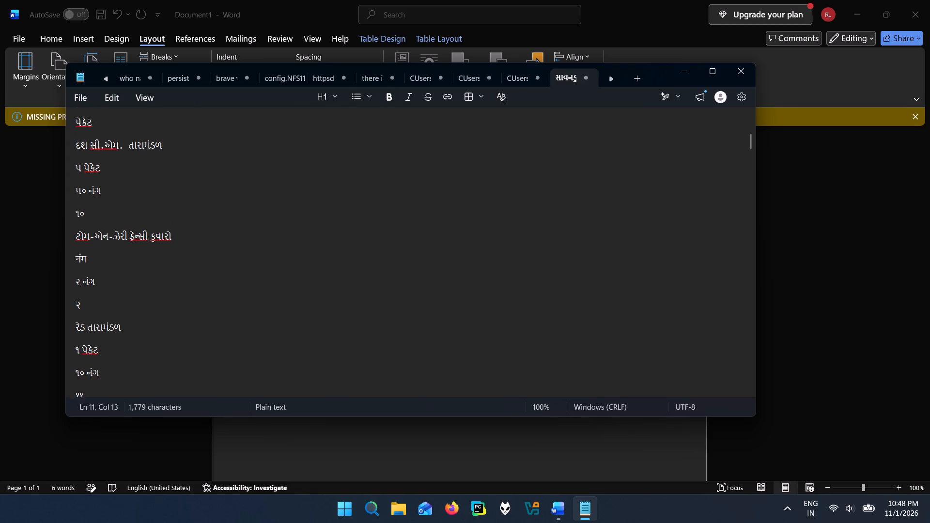
scroll(128, 204, "up", 2)
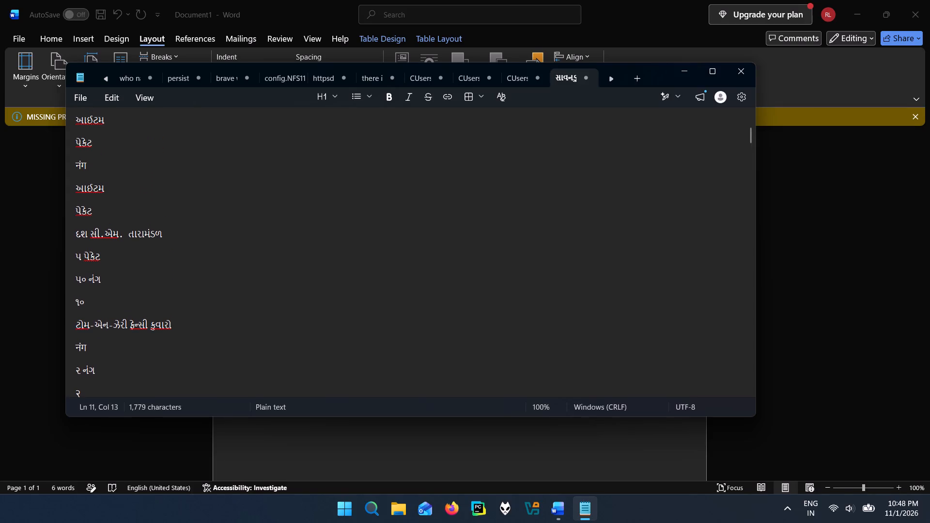
scroll(127, 205, "up", 2)
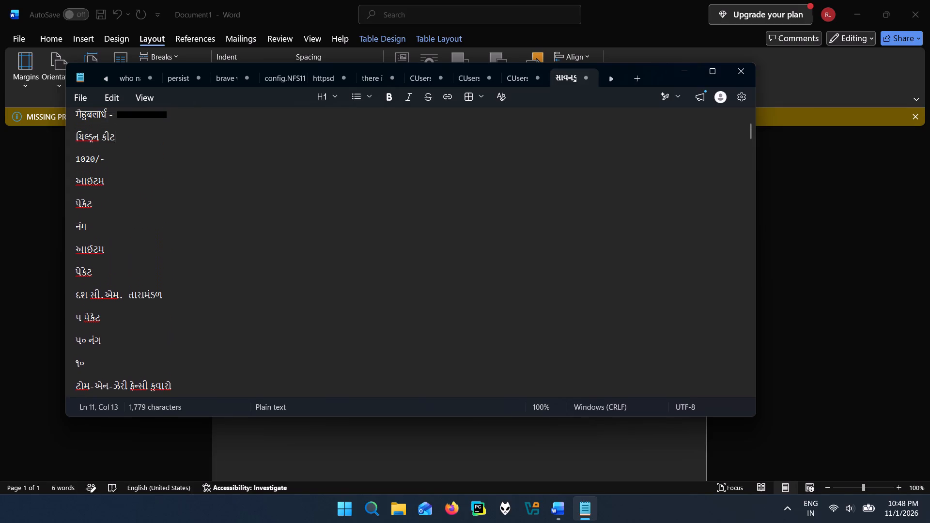
Recheck the top of the Notepad list and the ચિલ્ડ્રન કીટ items down to પો-પોપ મોટા.
scroll(127, 205, "up", 15)
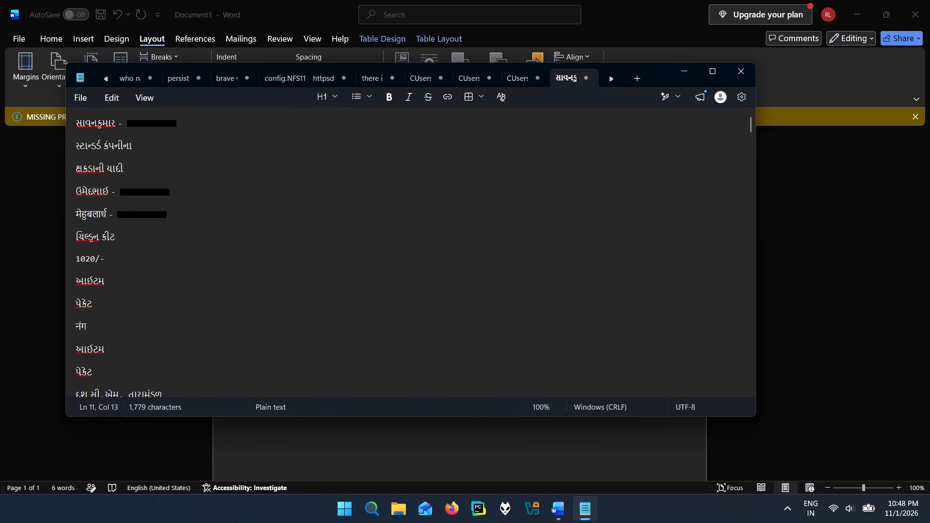
scroll(175, 285, "down", 6)
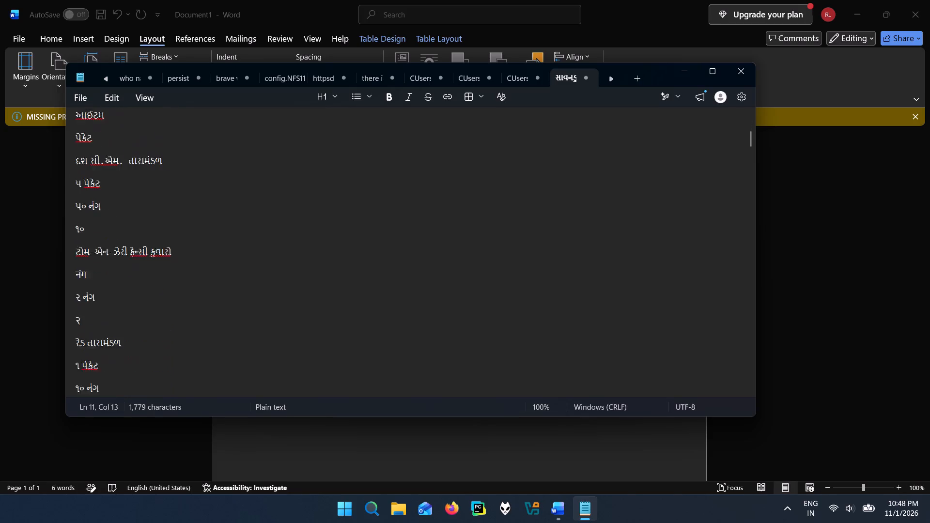
scroll(185, 273, "down", 8)
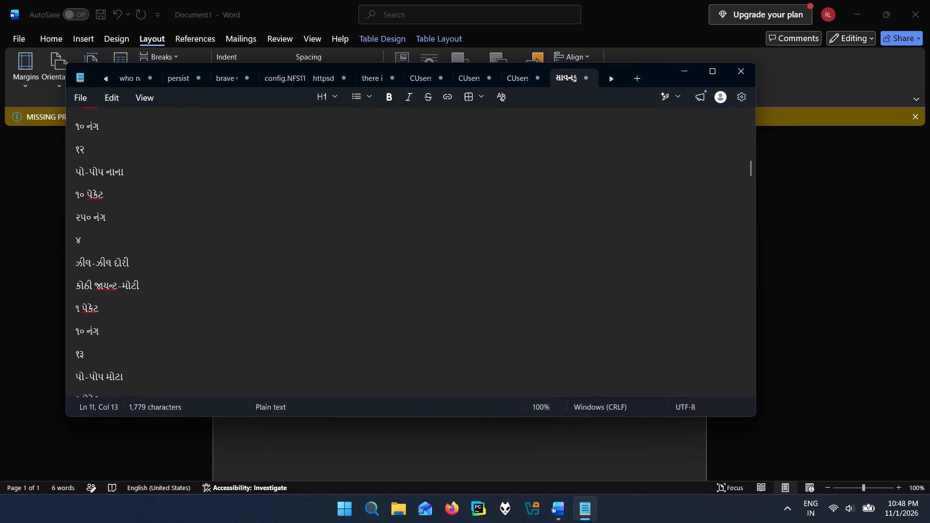
scroll(185, 270, "down", 5)
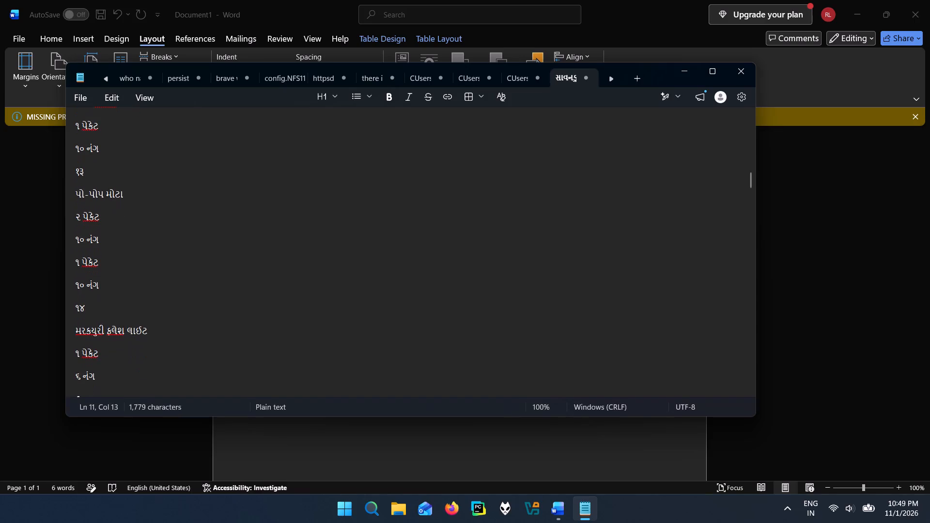
Read the remaining ચિલ્ડ્રન કીટ items through the ટોટલ line and the રોયલ કીટ heading, and return to Word.
scroll(185, 270, "down", 8)
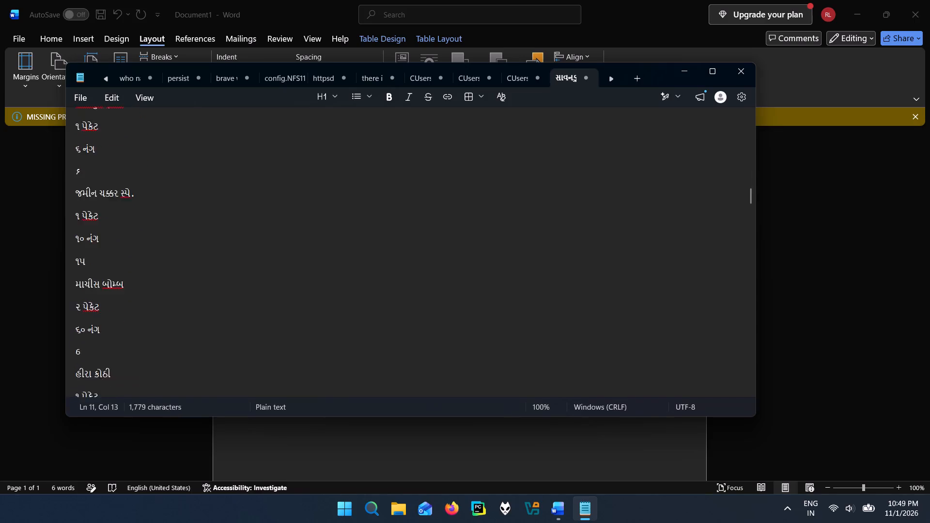
scroll(185, 270, "down", 7)
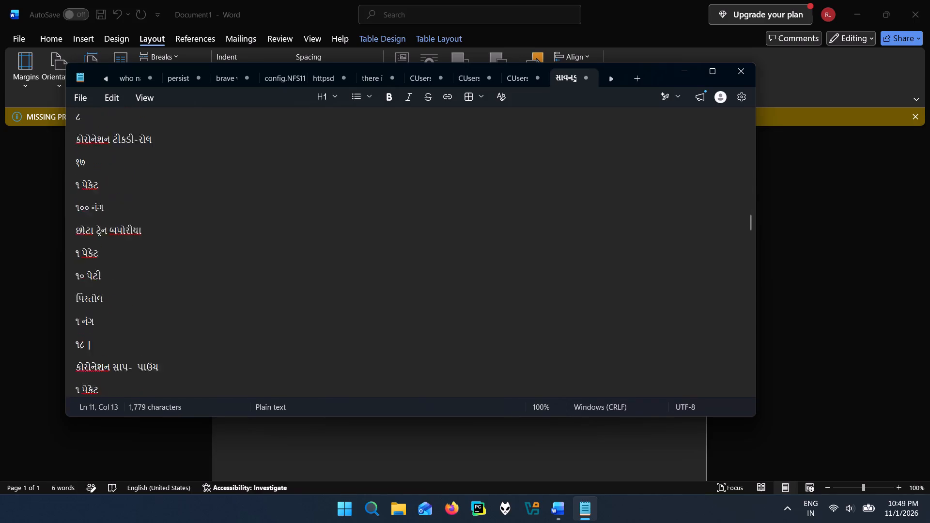
scroll(185, 270, "down", 2)
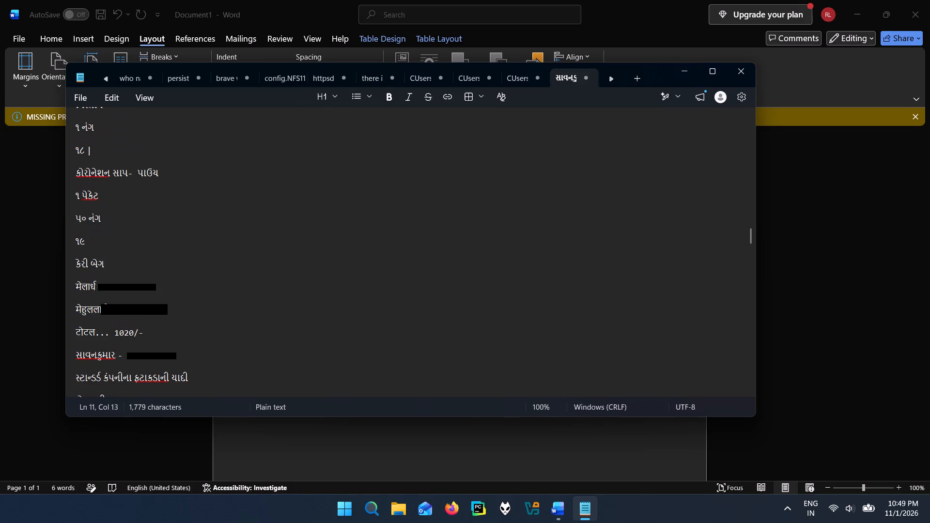
scroll(185, 270, "down", 3)
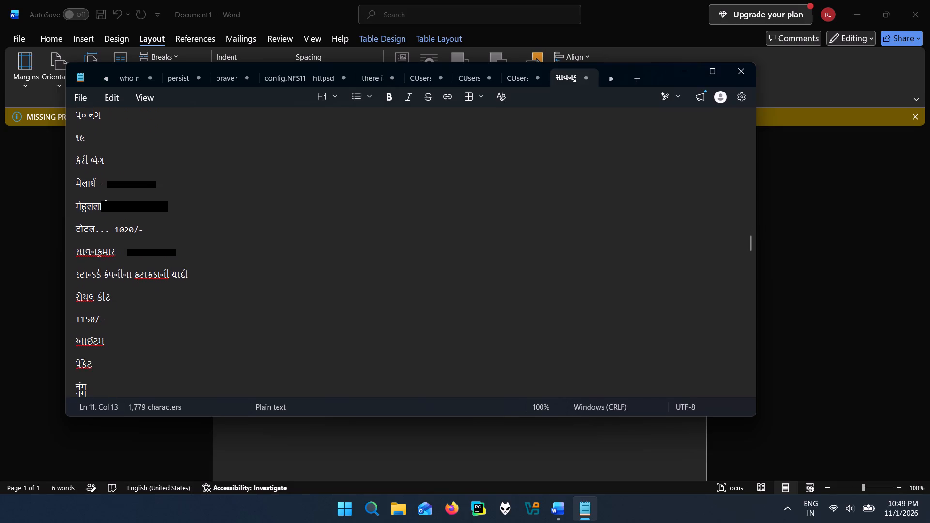
left_click(681, 71)
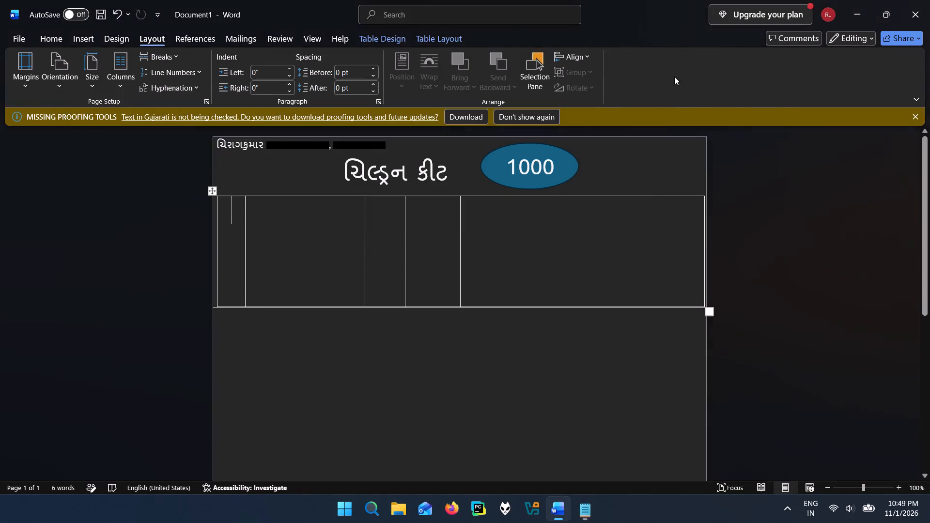
Check the ચિલ્ડ્રન કીટ headings at the top of the Notepad list once more, and switch back to Word.
left_click(588, 505)
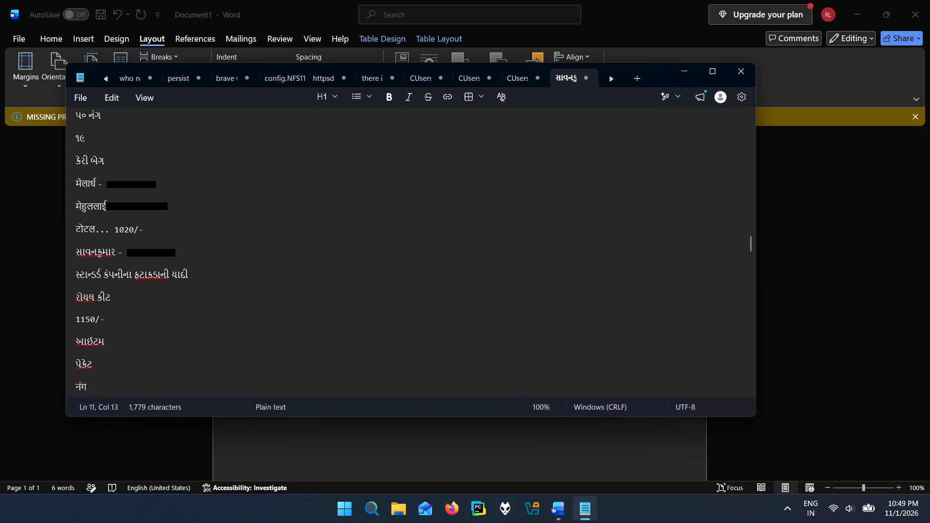
scroll(636, 316, "up", 4)
scroll(548, 276, "up", 9)
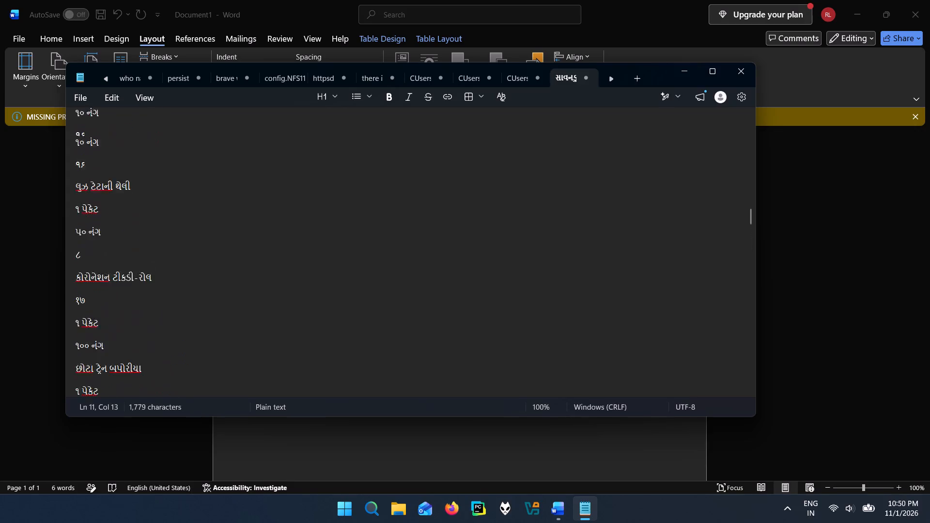
scroll(557, 270, "up", 20)
scroll(557, 270, "up", 7)
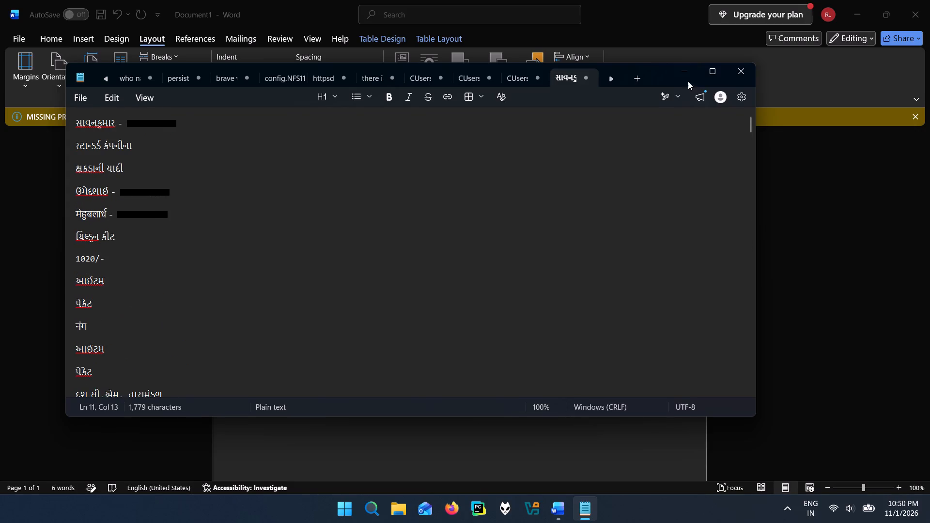
left_click(684, 68)
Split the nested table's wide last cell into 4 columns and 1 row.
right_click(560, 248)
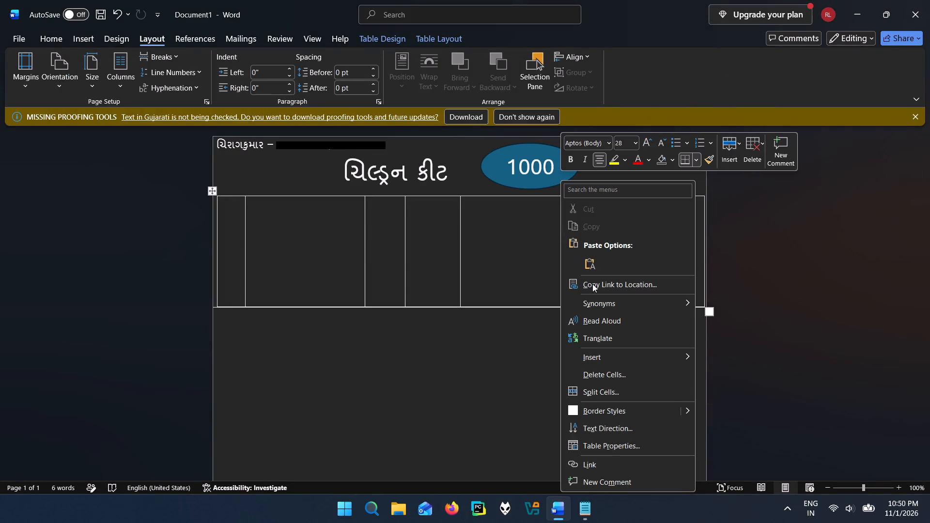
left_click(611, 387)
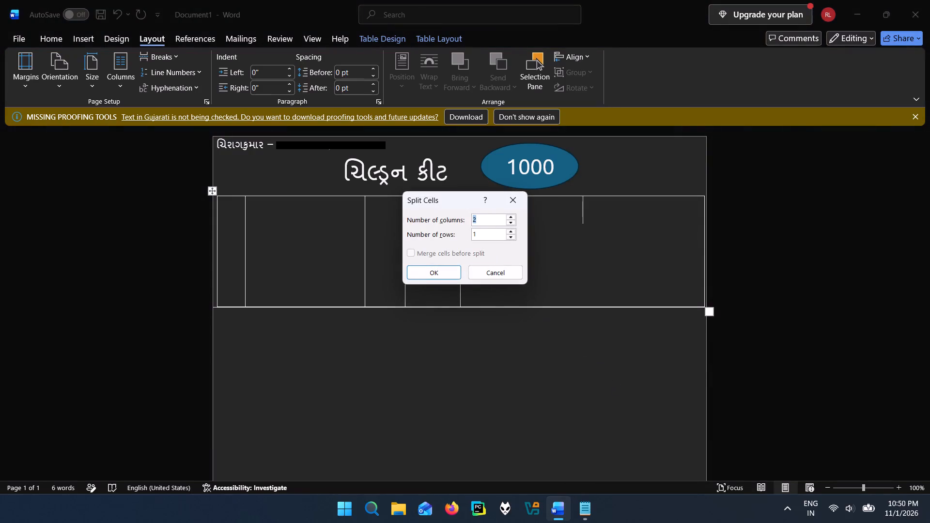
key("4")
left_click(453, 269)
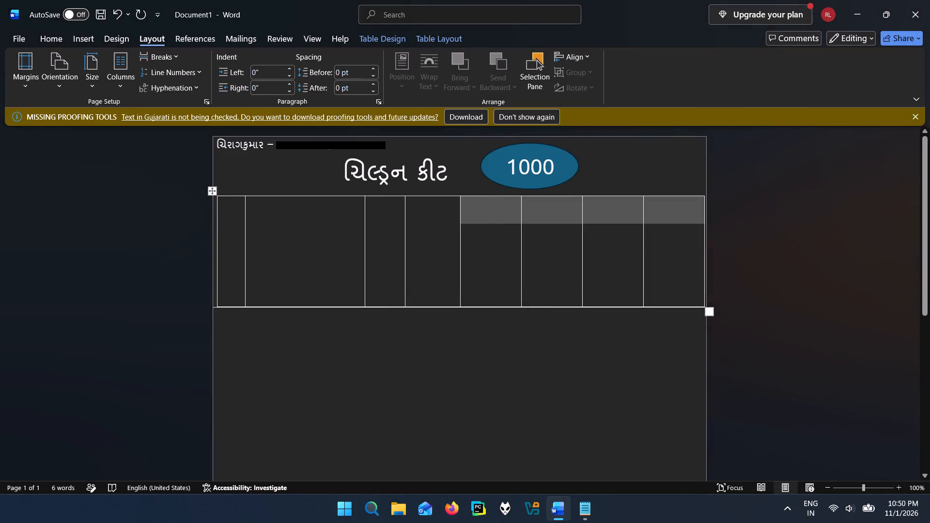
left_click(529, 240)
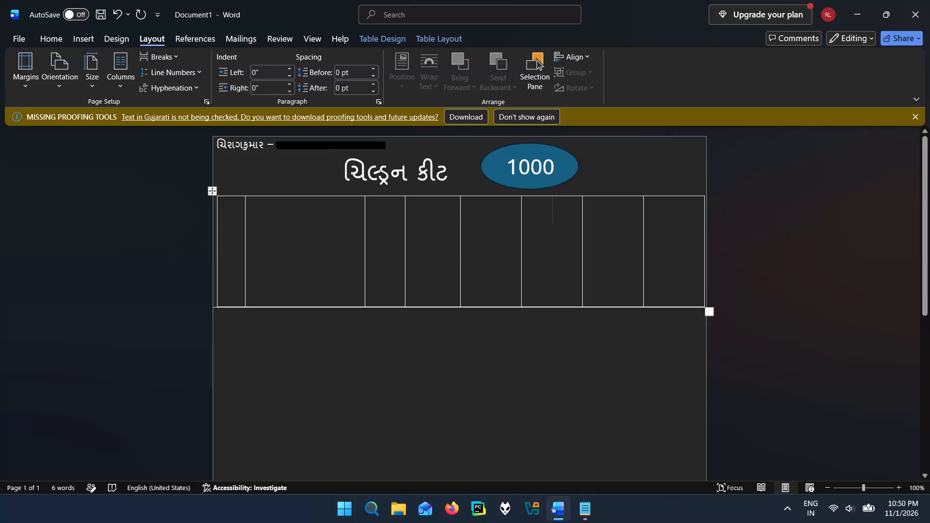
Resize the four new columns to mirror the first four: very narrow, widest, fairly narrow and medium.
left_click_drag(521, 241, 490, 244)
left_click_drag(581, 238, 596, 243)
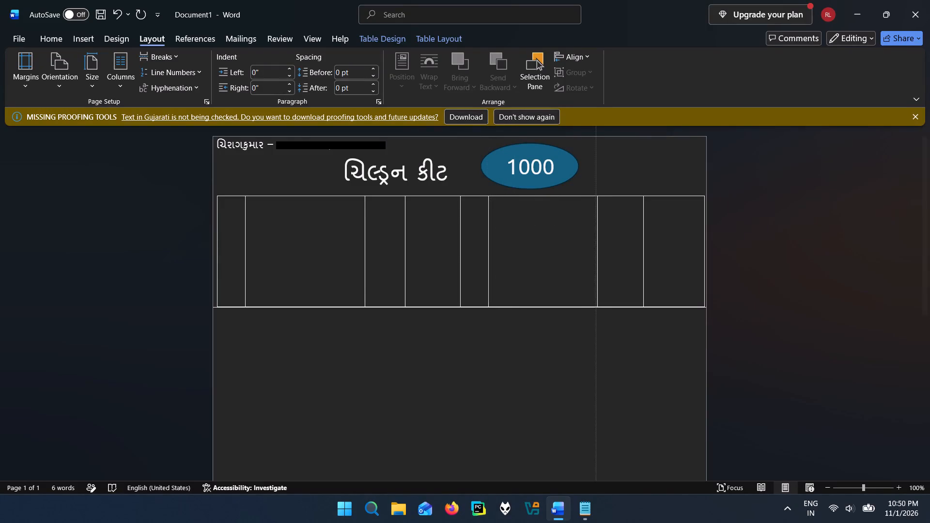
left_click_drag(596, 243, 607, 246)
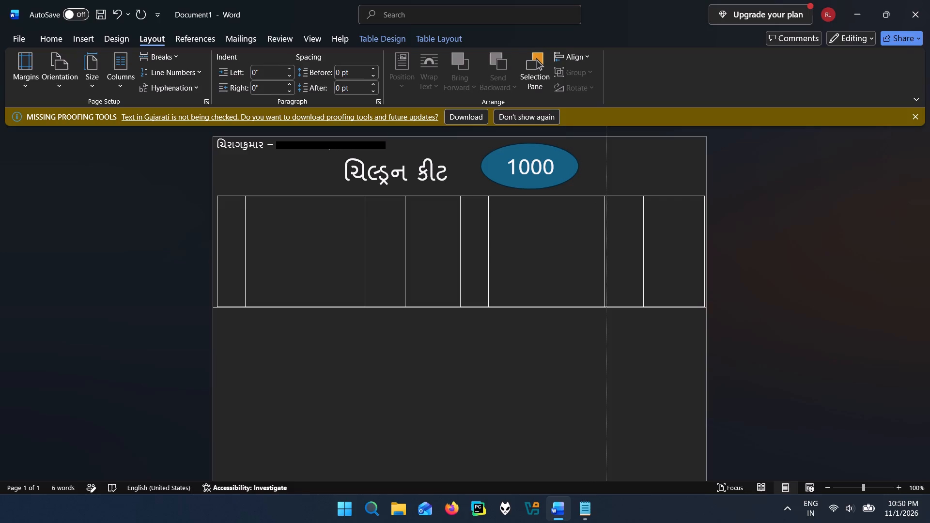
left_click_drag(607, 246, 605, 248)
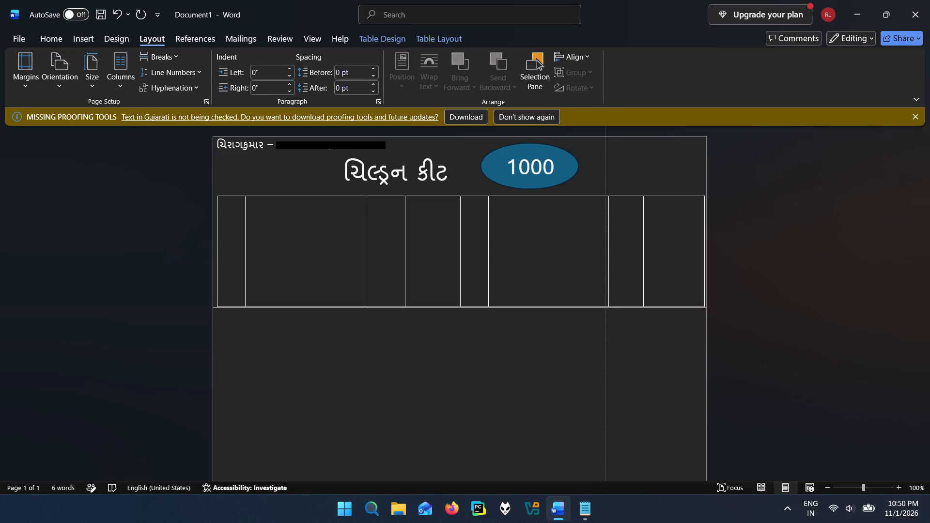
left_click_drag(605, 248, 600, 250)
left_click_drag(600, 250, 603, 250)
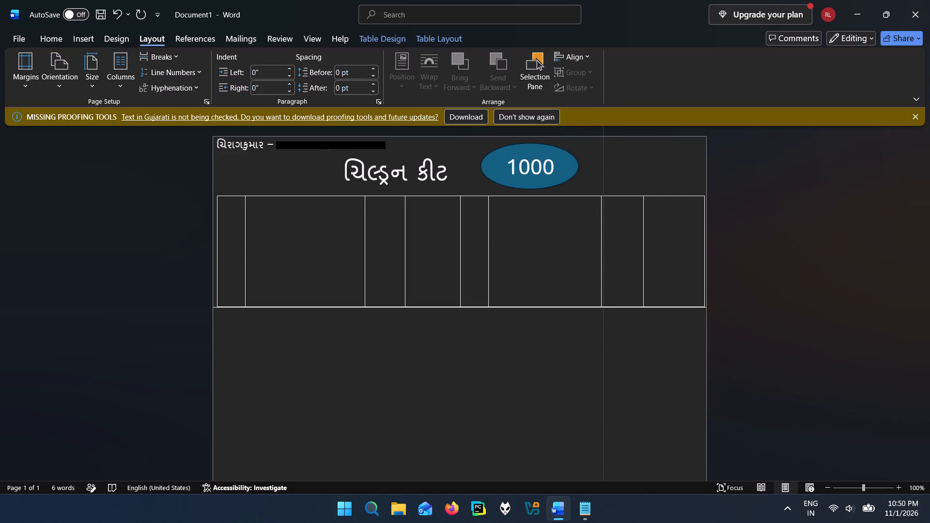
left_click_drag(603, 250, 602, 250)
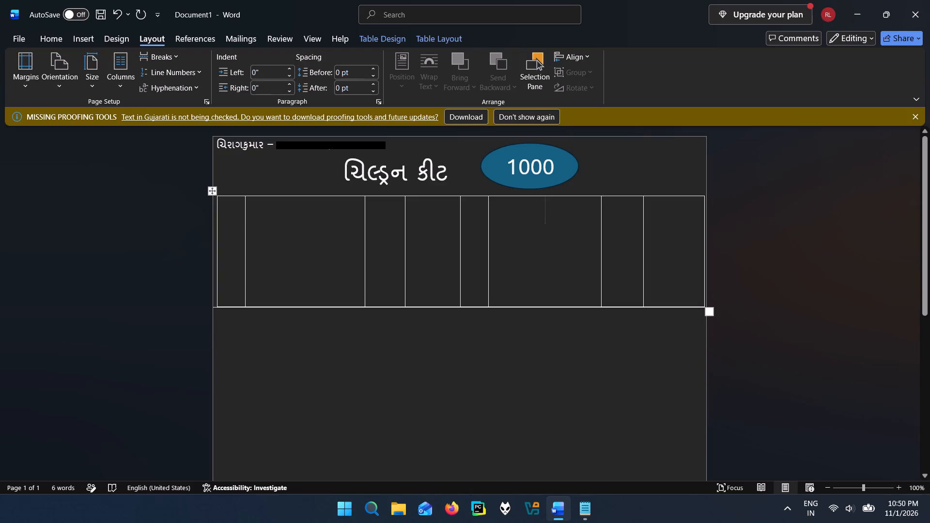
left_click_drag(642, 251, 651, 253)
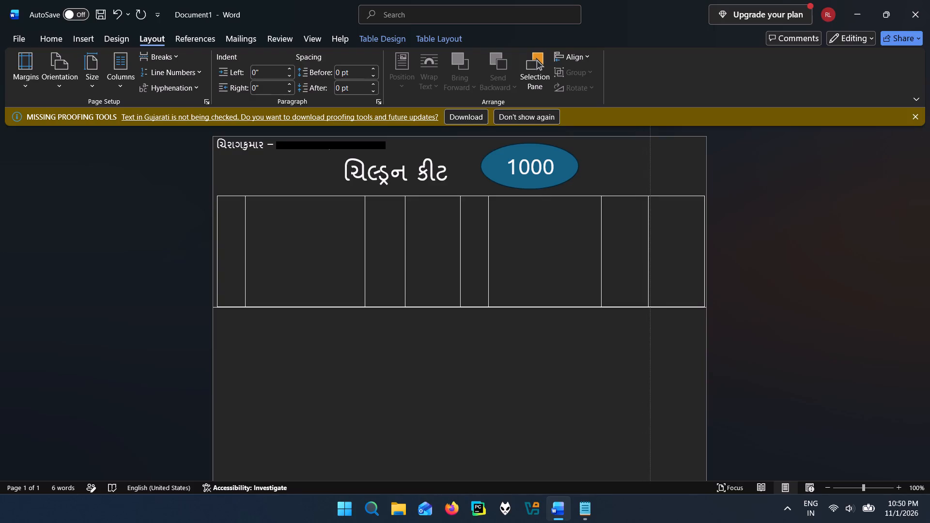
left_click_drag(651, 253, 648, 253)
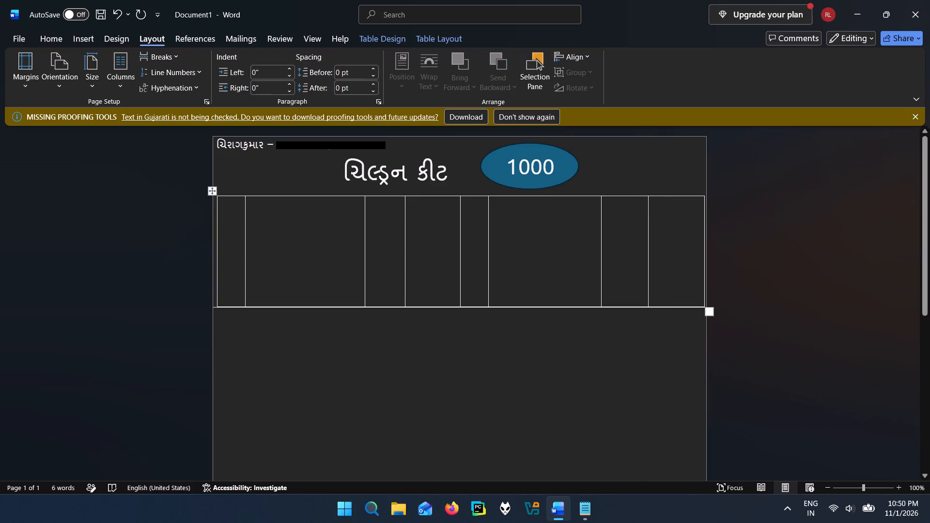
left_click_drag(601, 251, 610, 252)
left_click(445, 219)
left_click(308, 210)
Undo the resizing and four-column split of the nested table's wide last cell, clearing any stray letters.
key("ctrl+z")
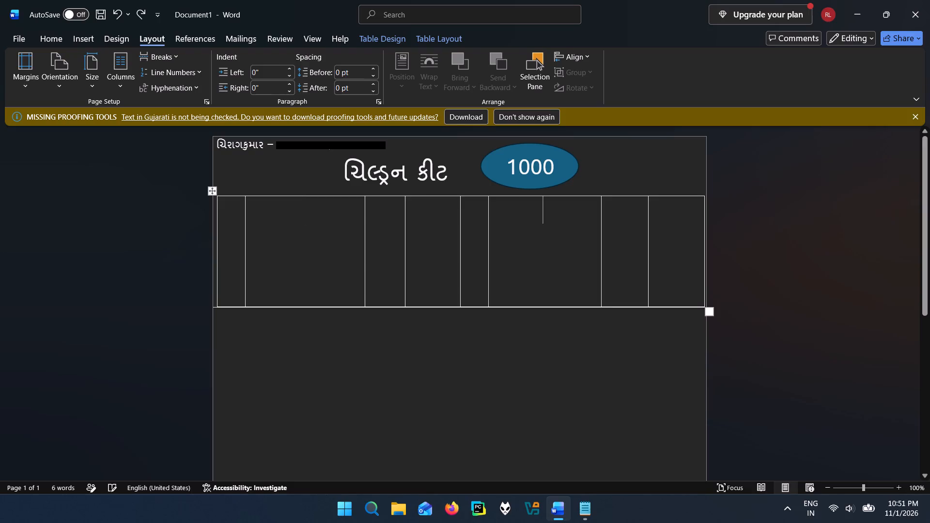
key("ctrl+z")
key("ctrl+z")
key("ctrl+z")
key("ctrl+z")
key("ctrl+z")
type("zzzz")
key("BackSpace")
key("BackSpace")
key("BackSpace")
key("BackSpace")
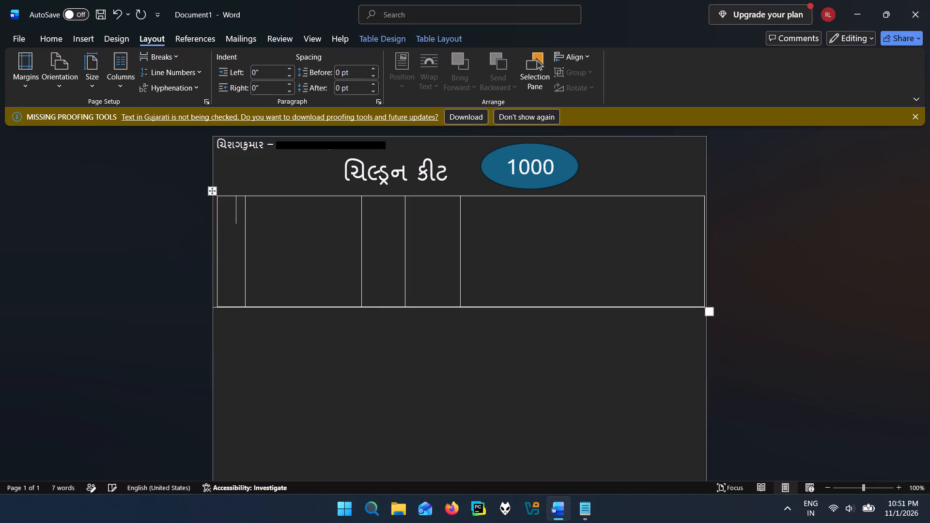
Undo the earlier layout changes and nested table edits until the nested table below the ચિલ્ડ્રન કીટ title is removed.
key("ctrl+z")
key("ctrl+z")
key("ctrl+z")
key("ctrl+z")
key("ctrl+z")
key("ctrl+z")
key("ctrl+z")
key("ctrl+z")
key("ctrl+z")
key("ctrl+z")
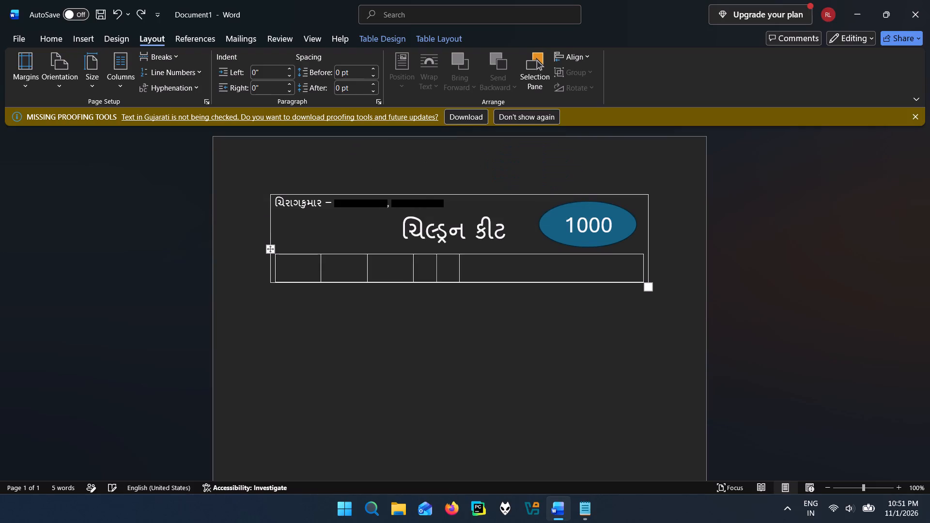
key("ctrl+z")
key("ctrl+z")
key("ctrl+z")
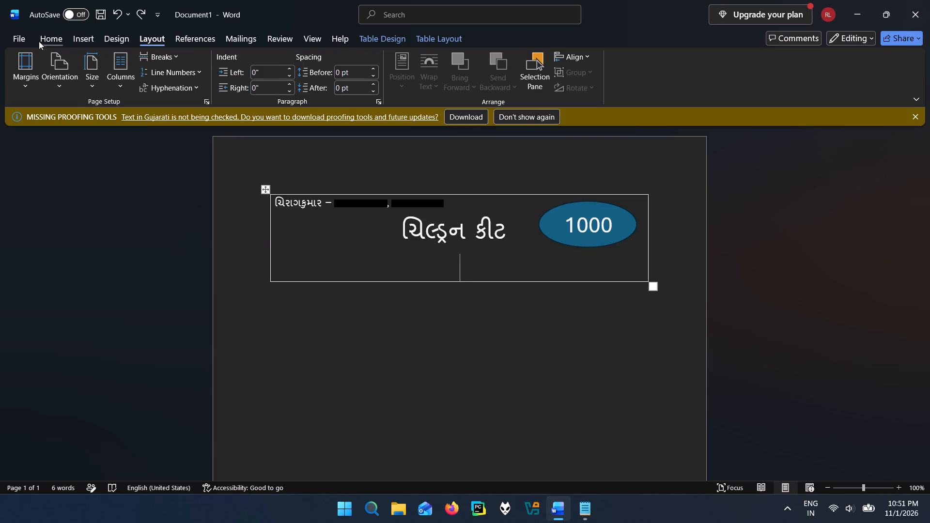
Insert a new one-row nested table in the blank line below the ચિલ્ડ્રન કીટ title.
left_click(80, 40)
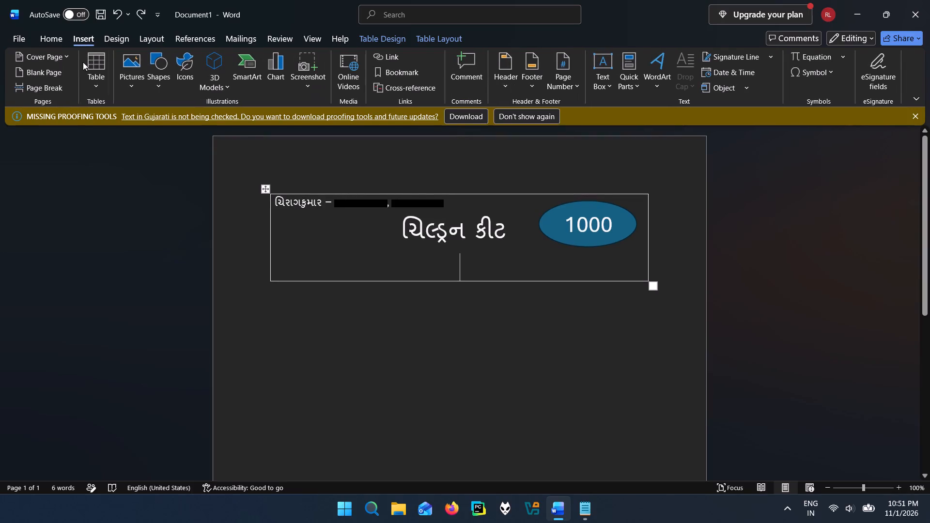
left_click(95, 62)
left_click(106, 118)
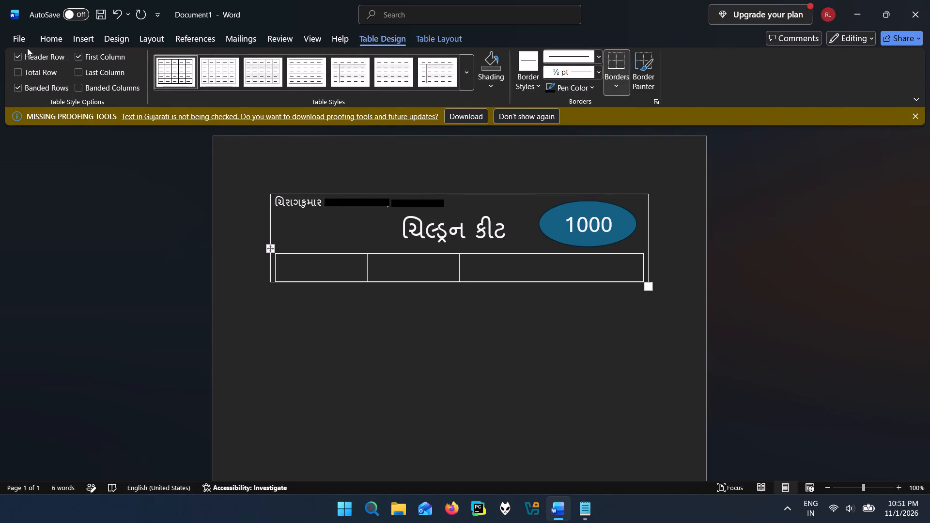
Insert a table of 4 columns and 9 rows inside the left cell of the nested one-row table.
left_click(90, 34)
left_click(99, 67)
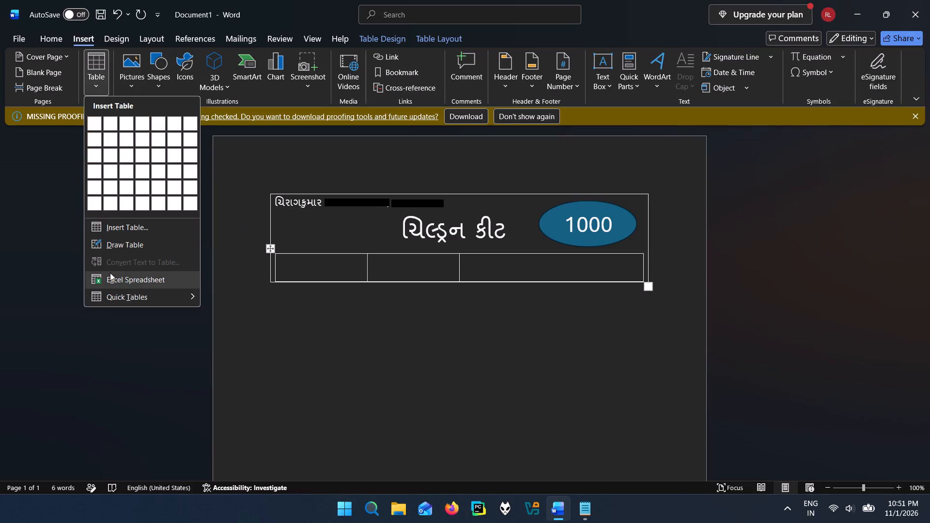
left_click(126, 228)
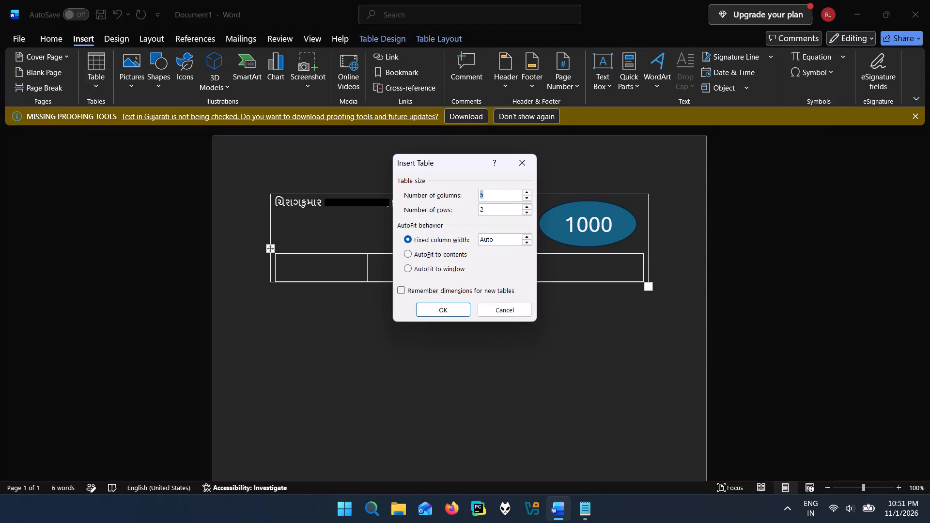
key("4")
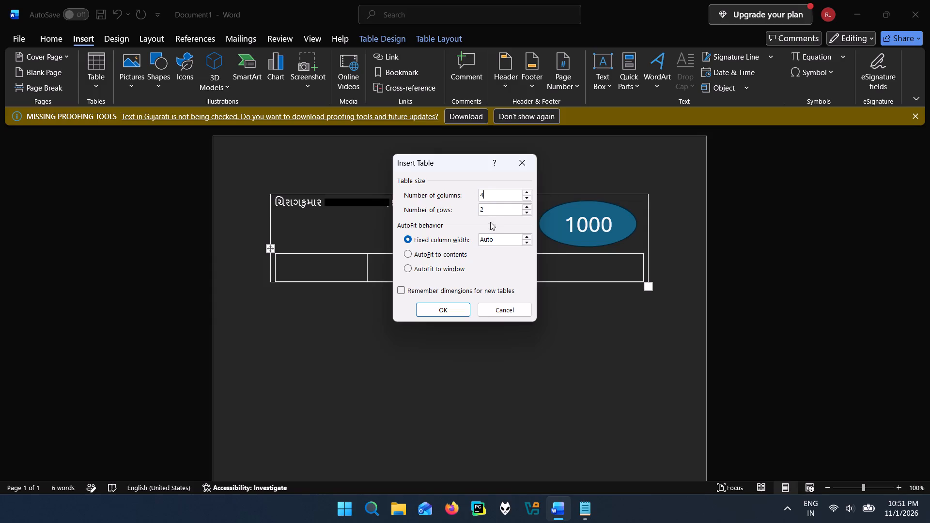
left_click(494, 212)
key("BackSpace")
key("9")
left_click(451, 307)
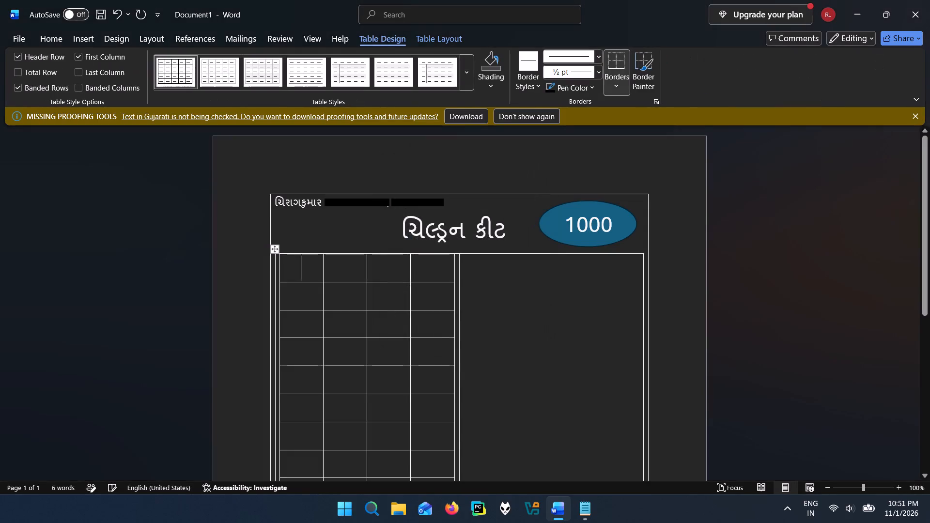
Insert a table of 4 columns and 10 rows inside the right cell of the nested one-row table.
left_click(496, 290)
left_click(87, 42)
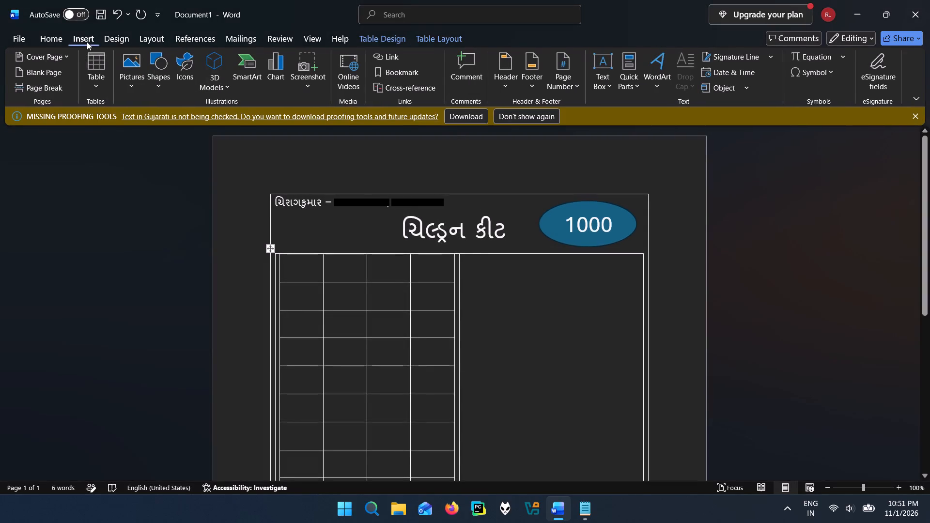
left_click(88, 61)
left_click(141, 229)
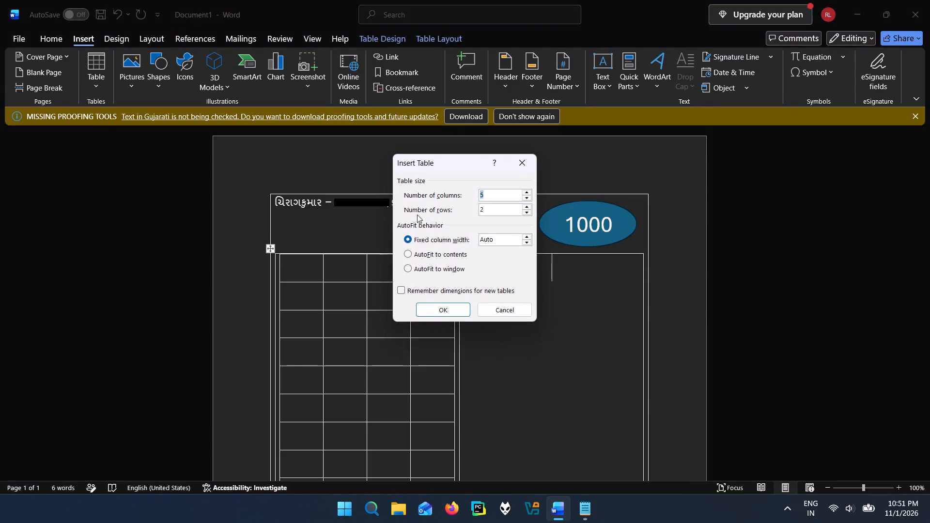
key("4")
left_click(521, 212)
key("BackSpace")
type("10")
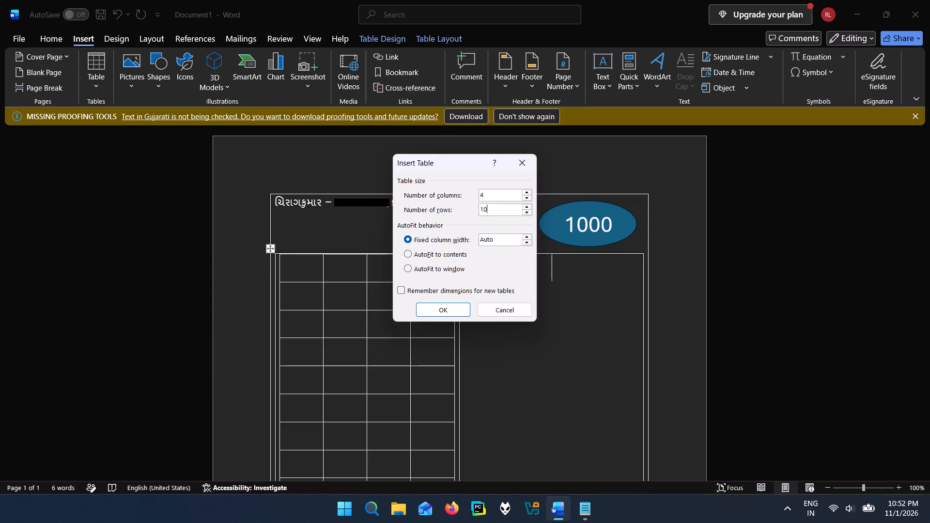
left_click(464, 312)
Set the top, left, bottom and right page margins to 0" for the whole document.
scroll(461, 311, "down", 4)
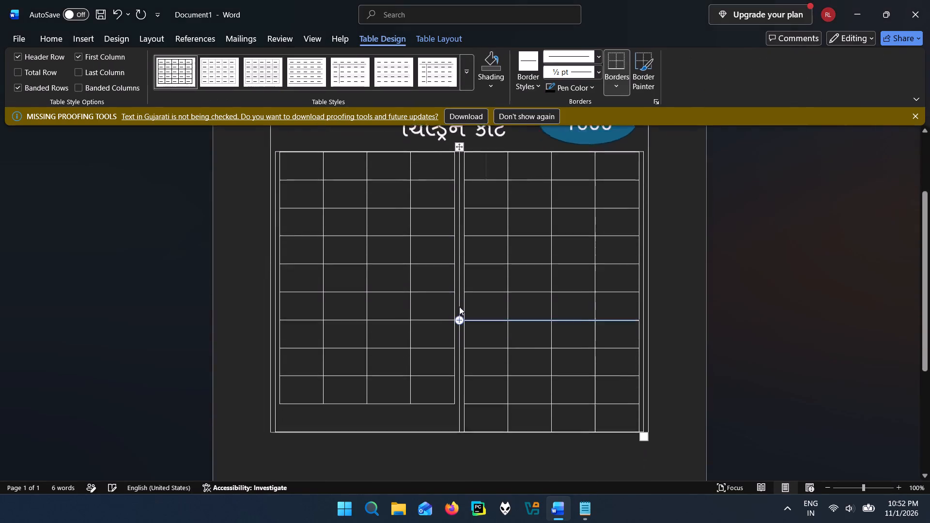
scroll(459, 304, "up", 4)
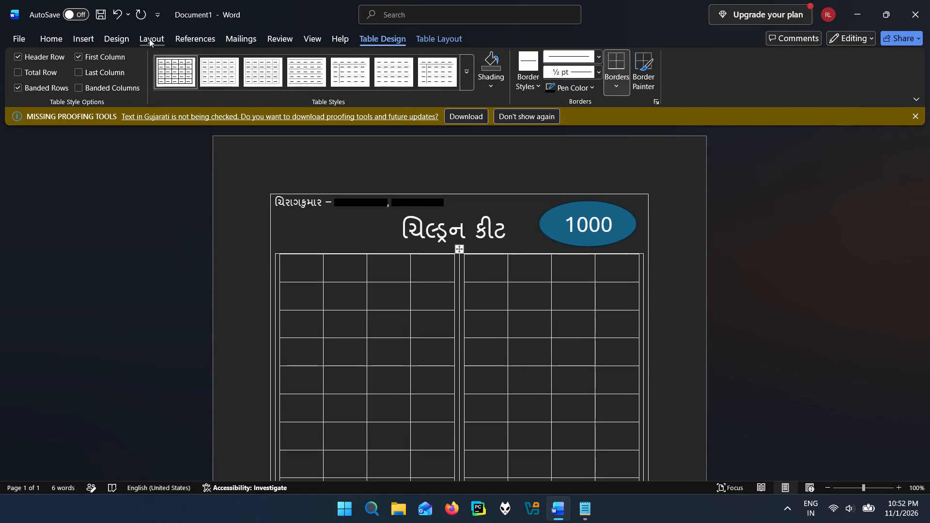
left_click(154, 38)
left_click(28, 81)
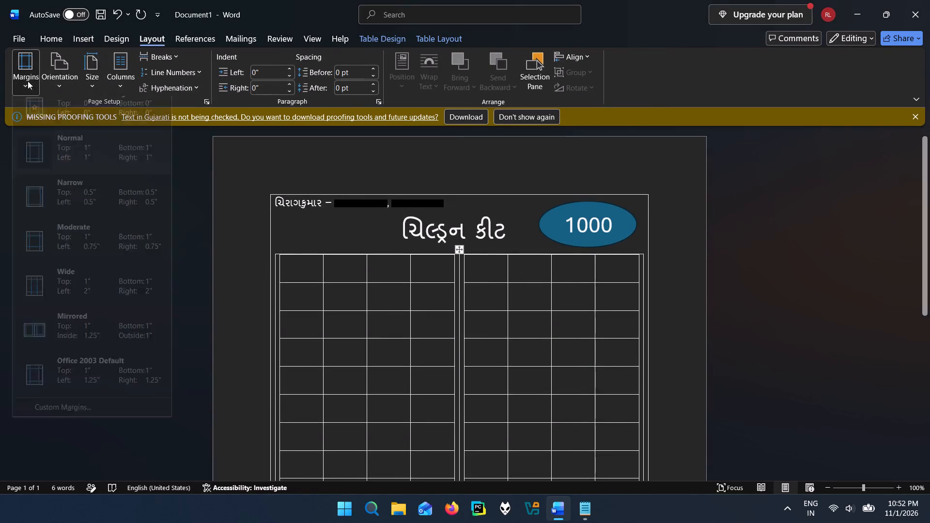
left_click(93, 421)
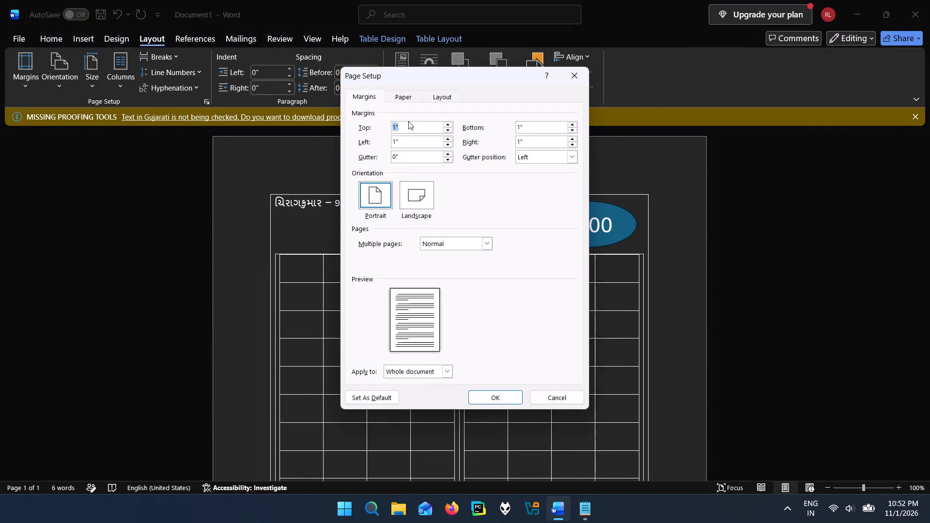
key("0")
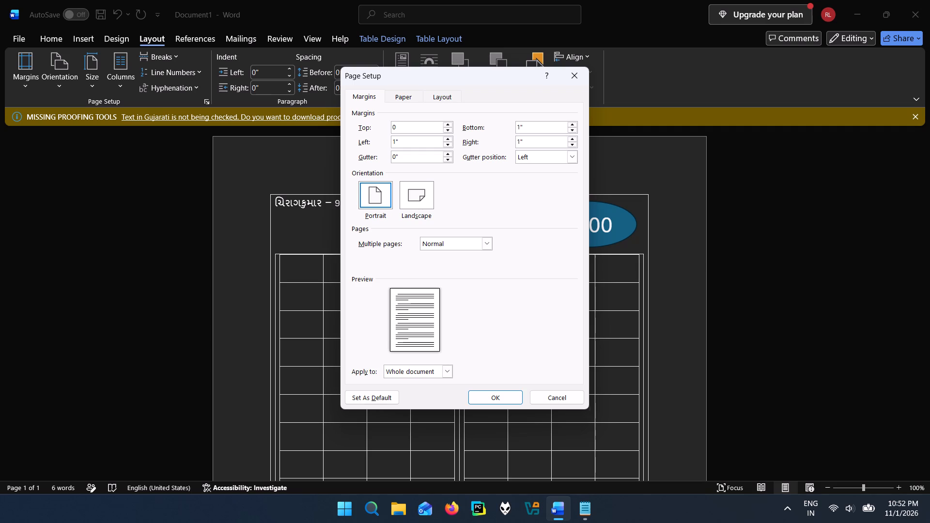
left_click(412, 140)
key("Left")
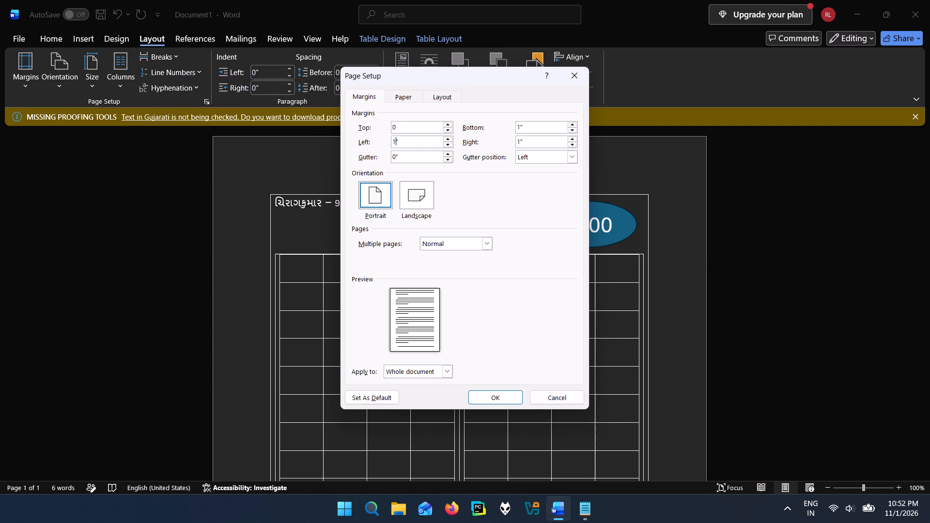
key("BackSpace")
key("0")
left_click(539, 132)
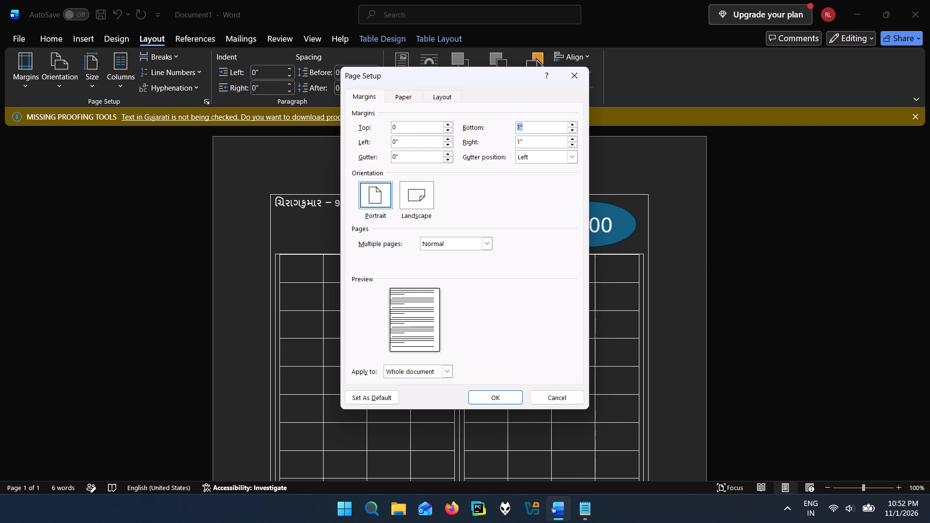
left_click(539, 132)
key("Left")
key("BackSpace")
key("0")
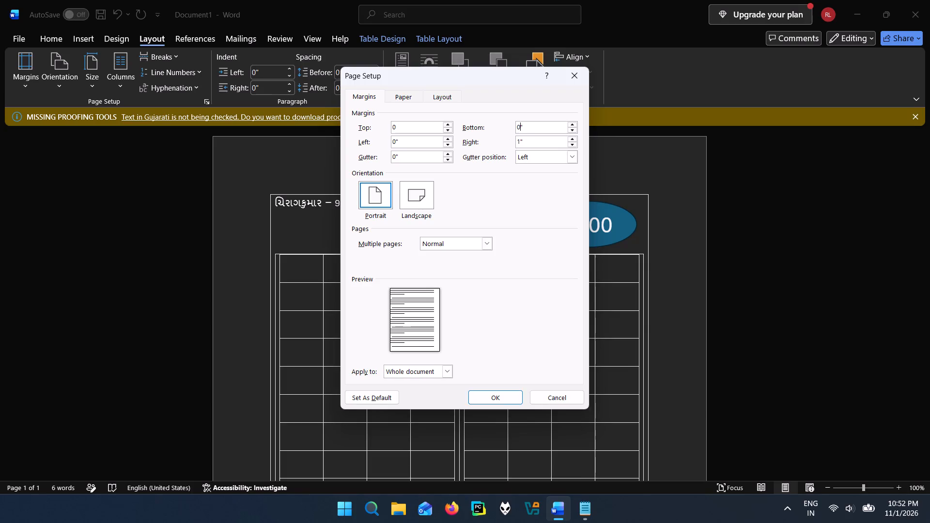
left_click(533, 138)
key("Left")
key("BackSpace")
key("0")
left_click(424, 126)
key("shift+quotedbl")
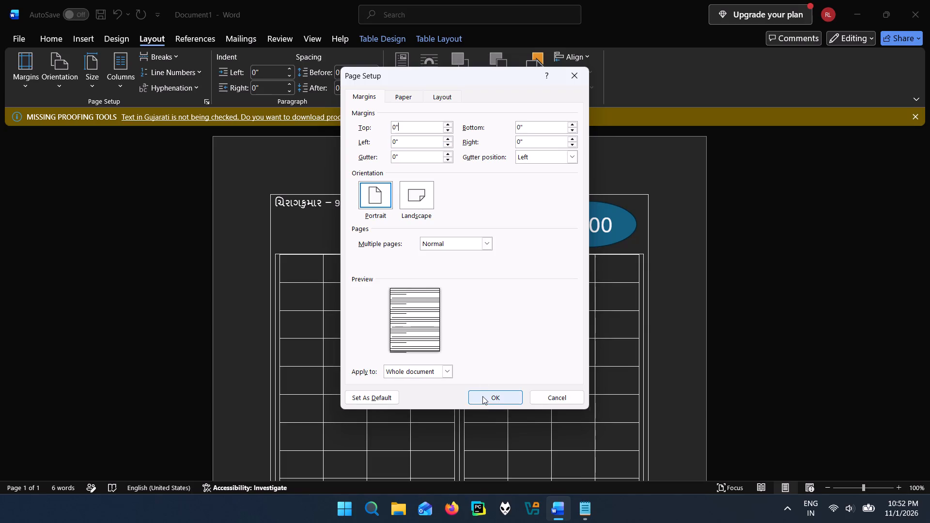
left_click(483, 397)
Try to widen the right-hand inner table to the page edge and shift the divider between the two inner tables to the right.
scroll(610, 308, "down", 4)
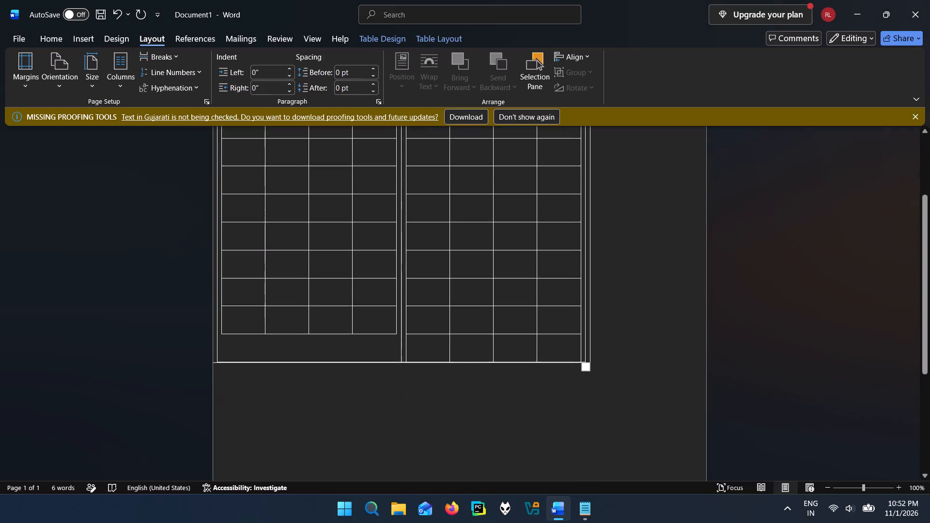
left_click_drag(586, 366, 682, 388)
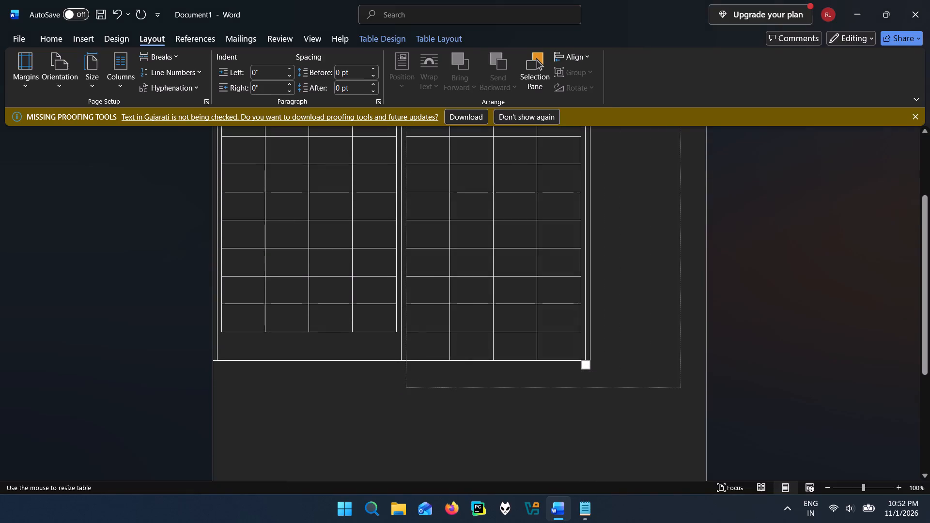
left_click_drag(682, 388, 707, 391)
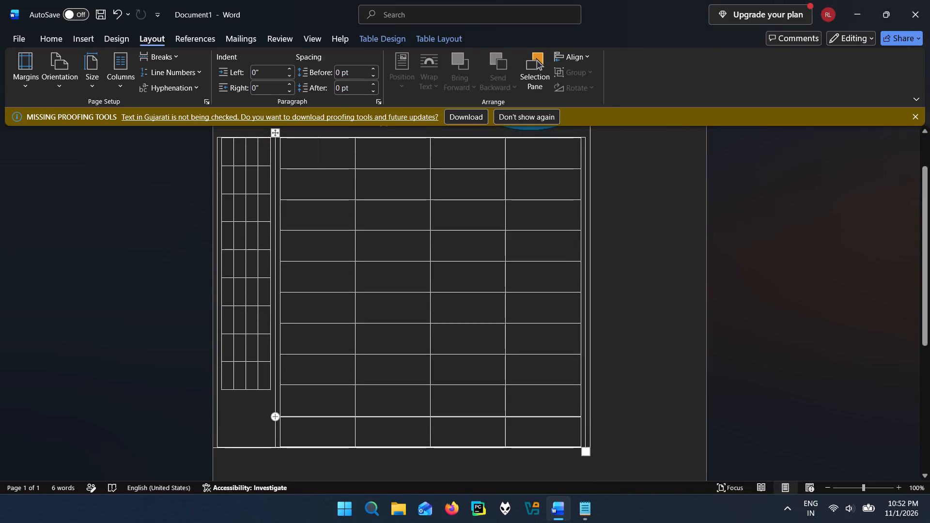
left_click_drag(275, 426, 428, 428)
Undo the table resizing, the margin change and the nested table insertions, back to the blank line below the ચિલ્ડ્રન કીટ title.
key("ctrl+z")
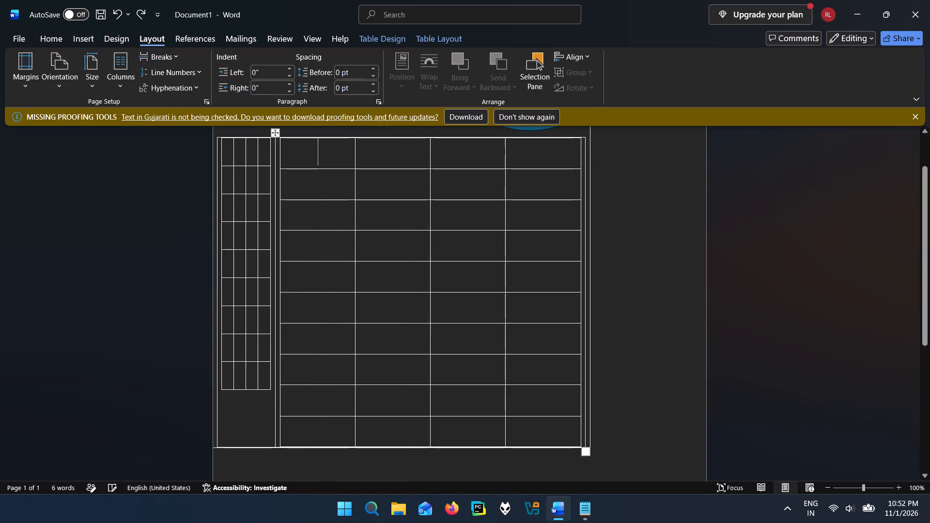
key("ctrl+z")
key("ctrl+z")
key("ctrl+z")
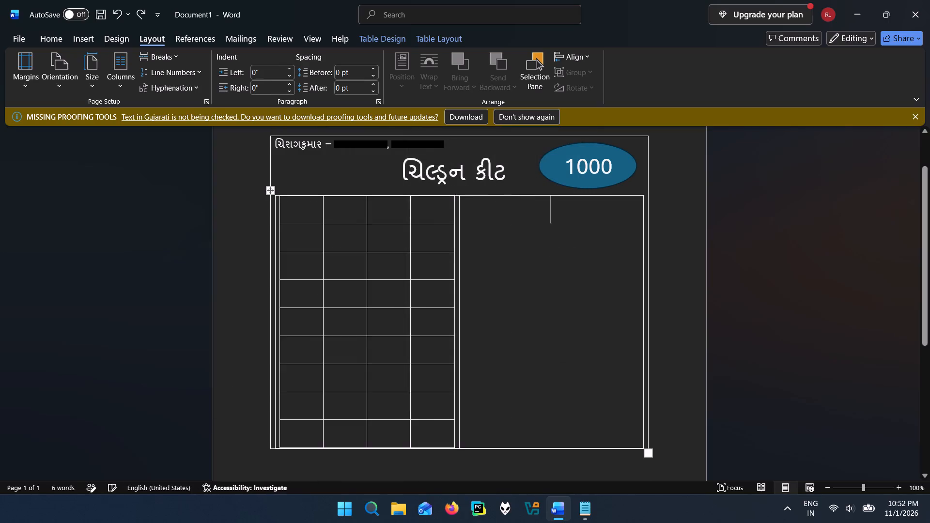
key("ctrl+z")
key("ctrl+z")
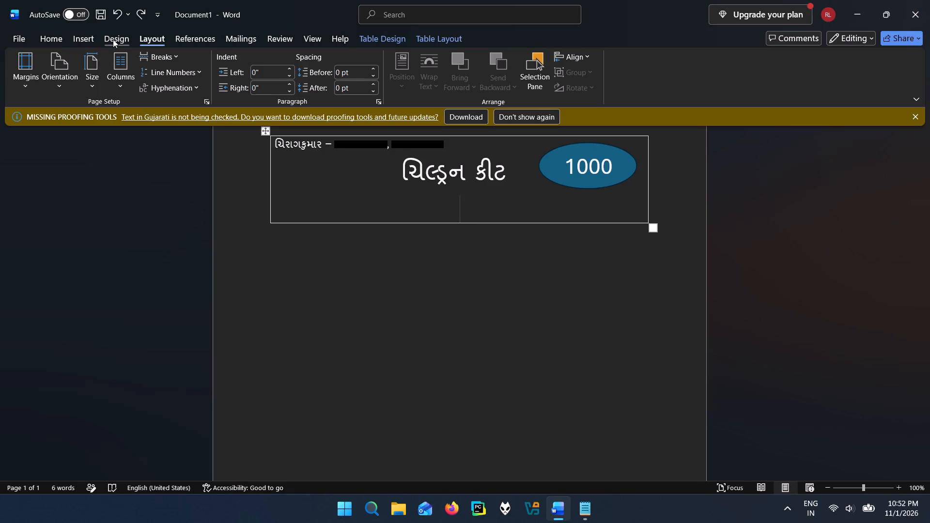
Set the top, left, bottom and right page margins to 0" for the whole document.
left_click(28, 78)
left_click(87, 413)
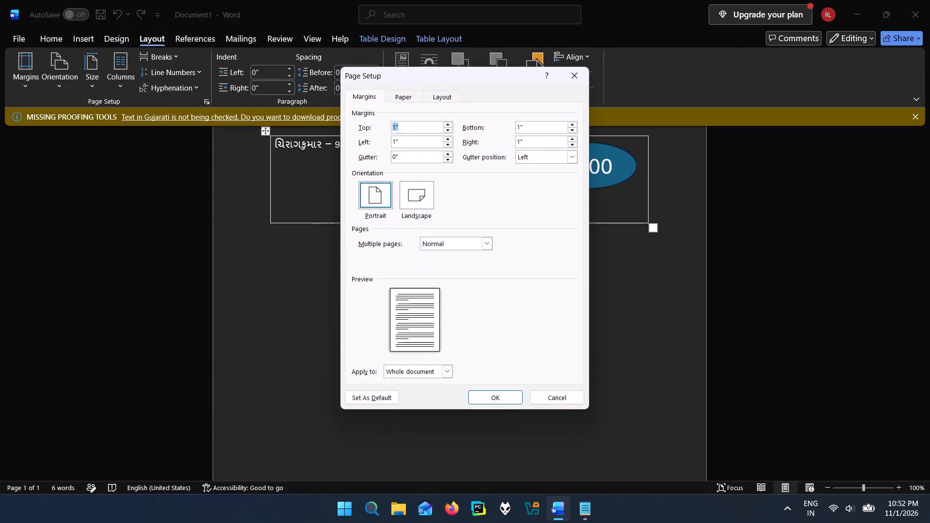
left_click(415, 126)
key("Left")
key("BackSpace")
key("0")
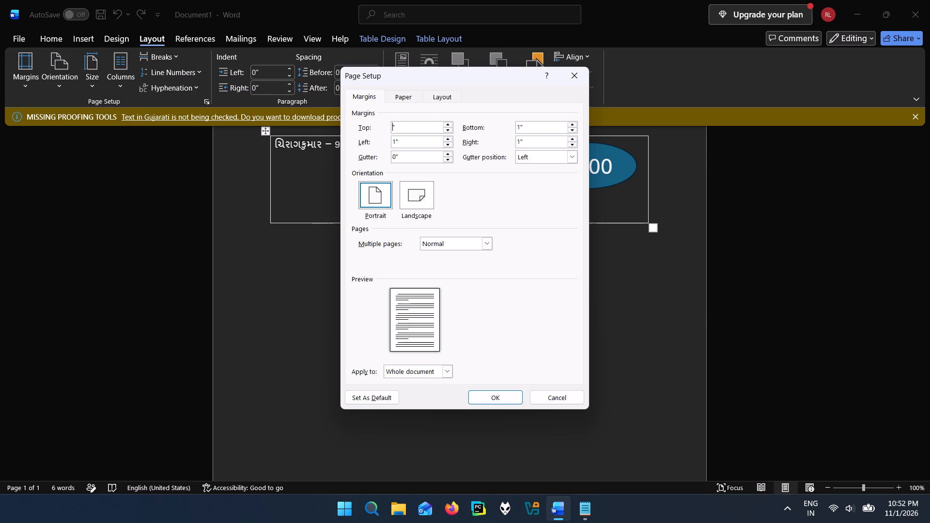
left_click(418, 145)
key("Left")
key("BackSpace")
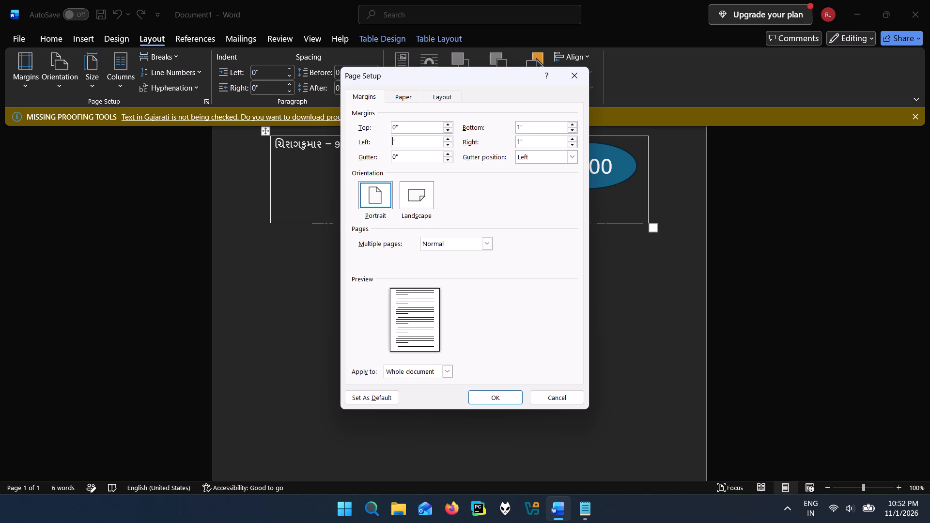
key("0")
left_click(546, 125)
key("Left")
key("BackSpace")
key("0")
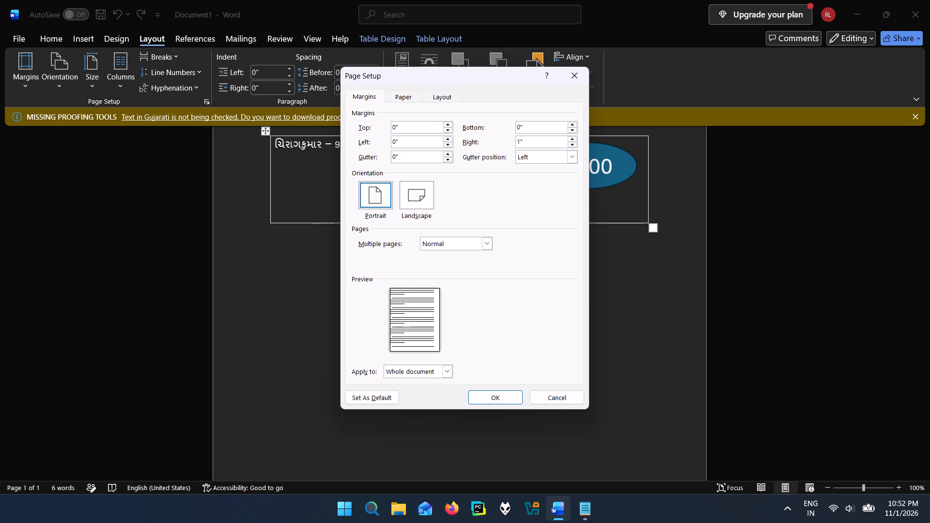
left_click(535, 145)
key("Left")
key("backslash")
key("BackSpace")
key("BackSpace")
key("0")
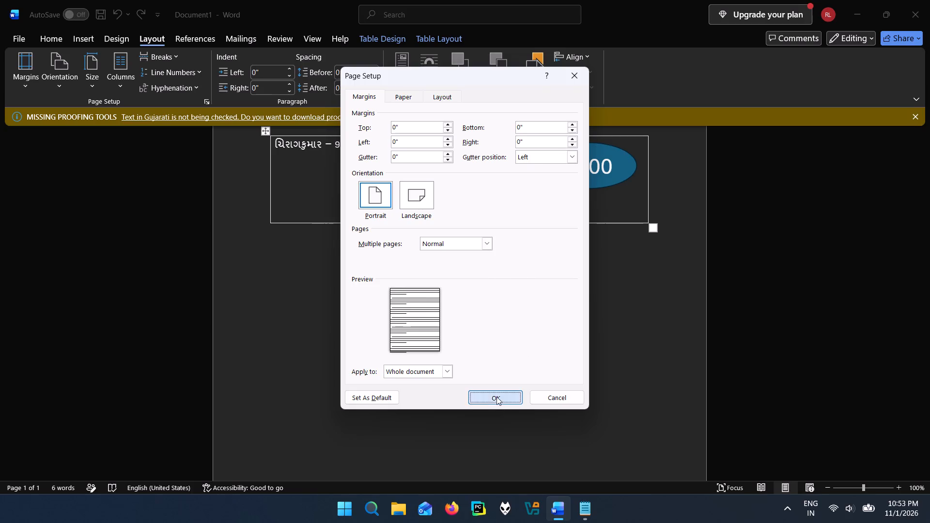
left_click(496, 397)
Enlarge the outer table so it spans the full page width and extends well below the ચિલ્ડ્રન કીટ title.
scroll(612, 297, "up", 2)
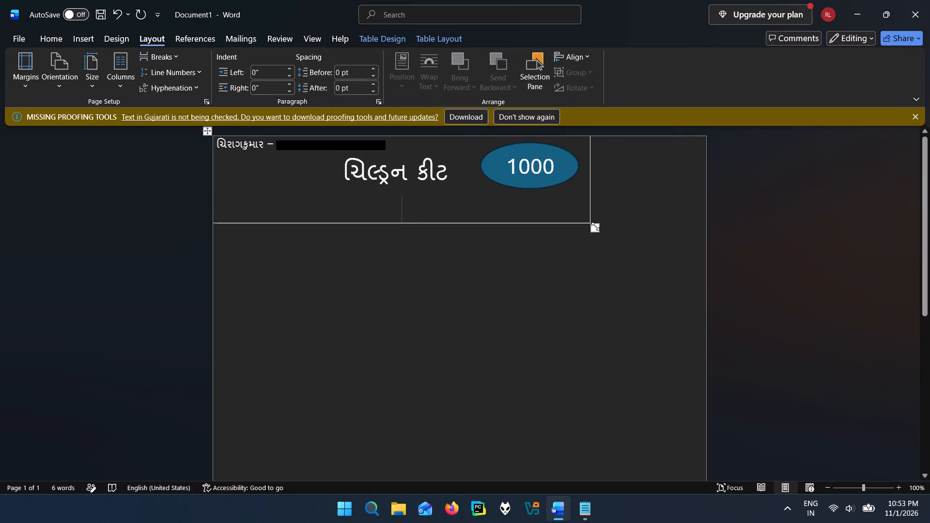
left_click_drag(595, 226, 703, 337)
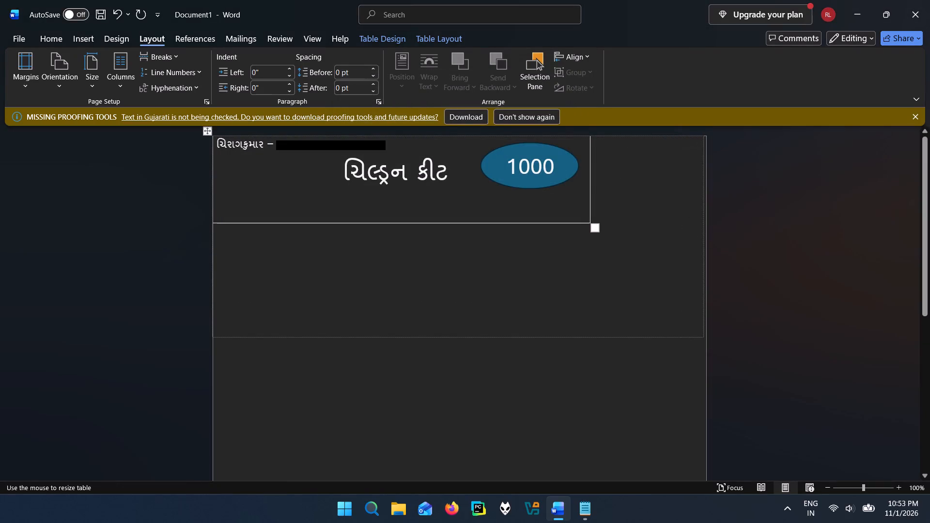
left_click_drag(703, 337, 706, 336)
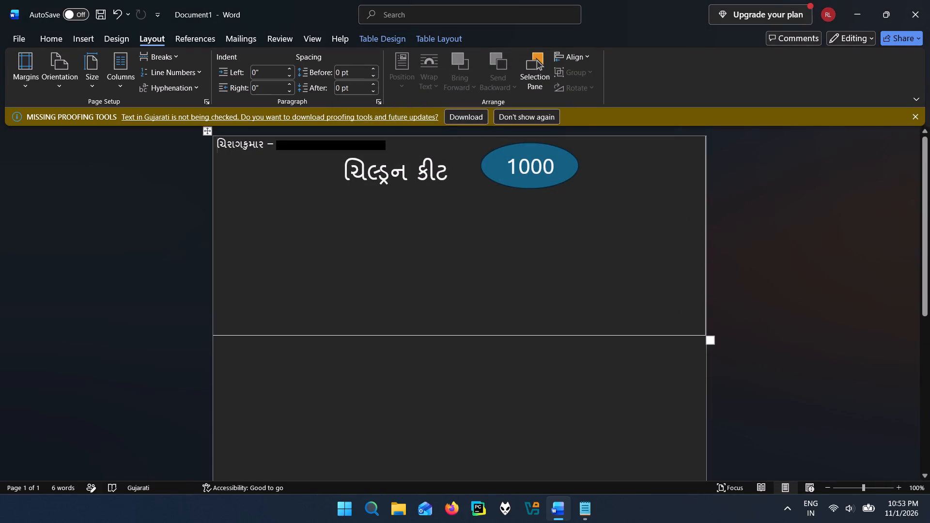
left_click(711, 340)
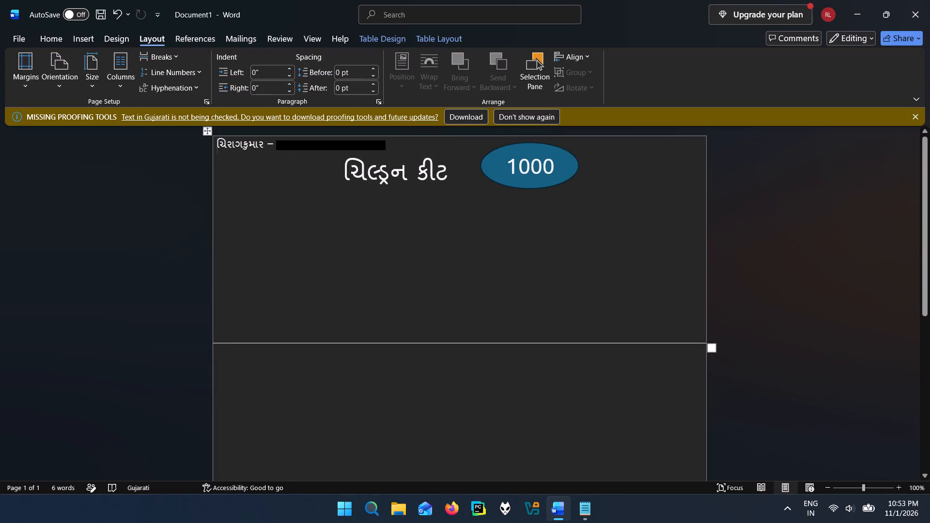
left_click_drag(712, 349, 702, 351)
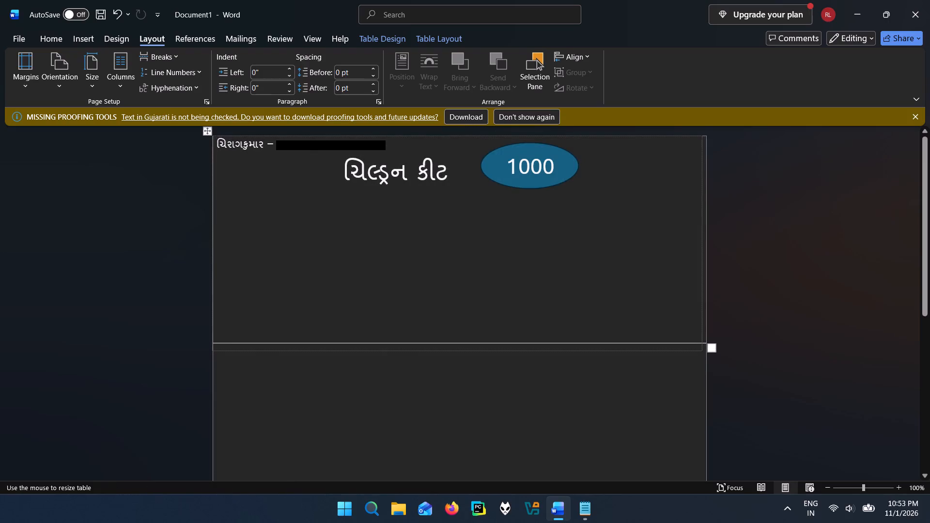
left_click_drag(702, 351, 708, 351)
left_click_drag(708, 351, 707, 351)
Insert a nested table of 2 columns and 1 row on the blank line below the ચિલ્ડ્રન કીટ title.
left_click(564, 251)
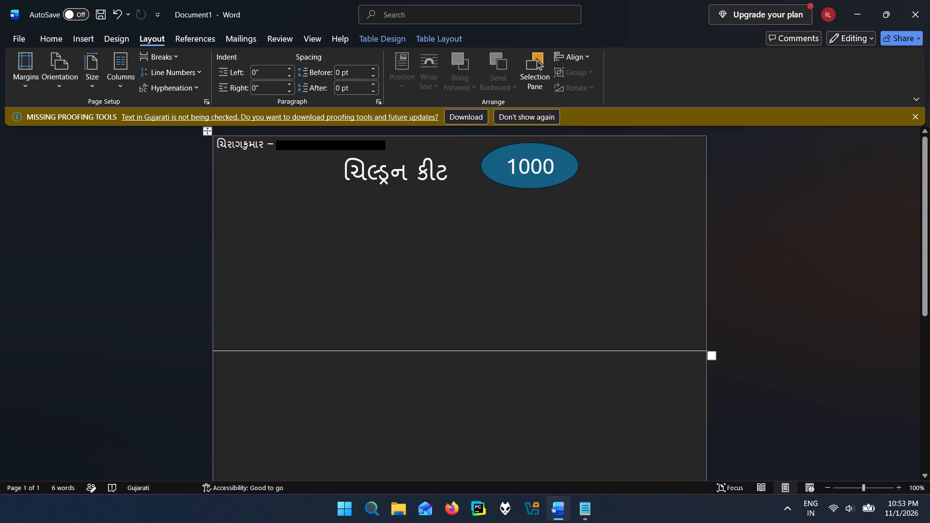
left_click(444, 309)
left_click(481, 309)
left_click(448, 221)
left_click(74, 38)
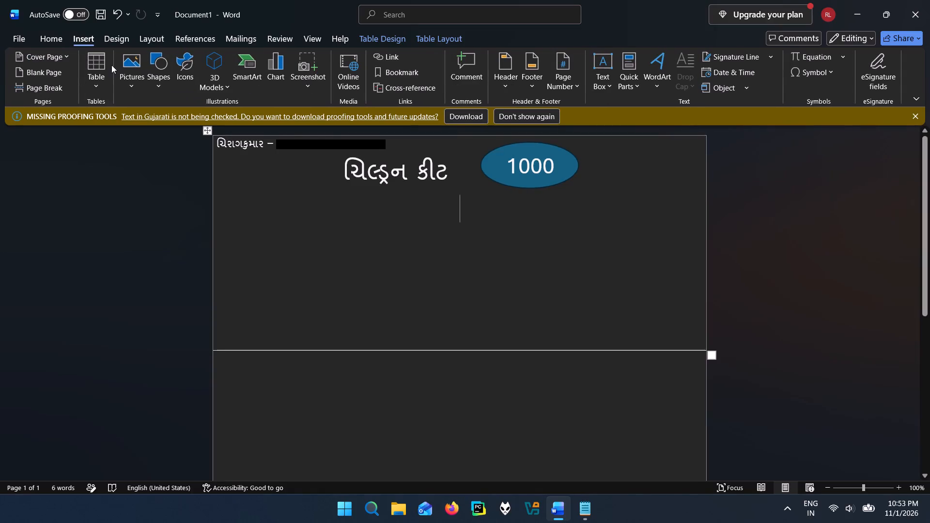
left_click(111, 65)
left_click(99, 61)
left_click(108, 128)
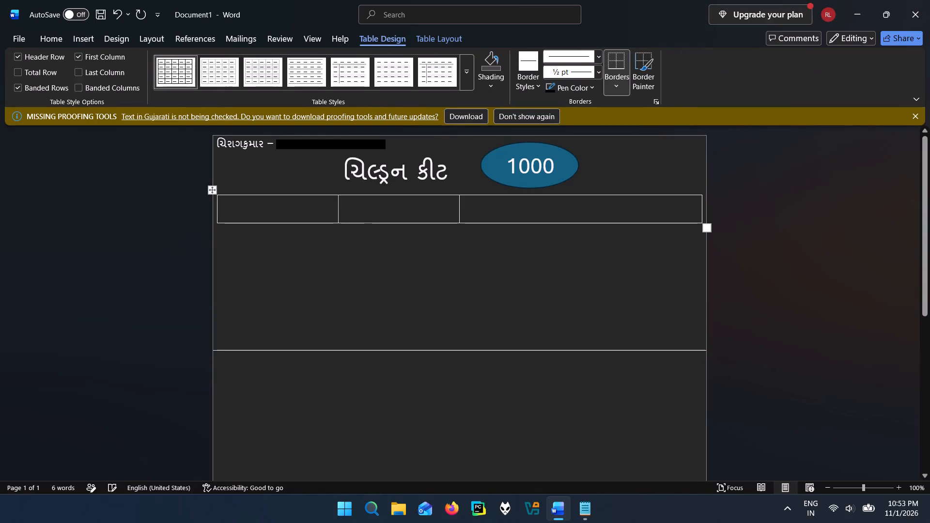
Insert a table of 4 columns and 9 rows inside the left cell of the nested one-row table.
left_click(79, 36)
left_click(89, 71)
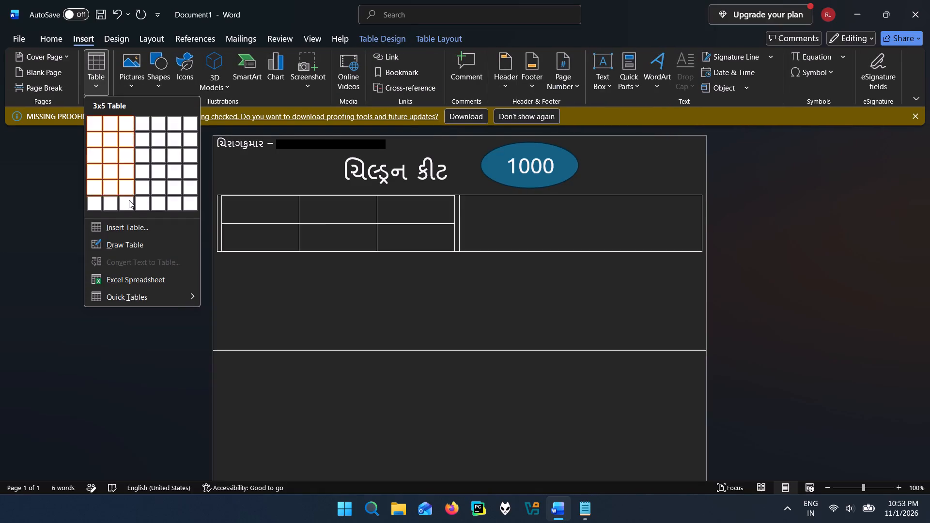
left_click(135, 224)
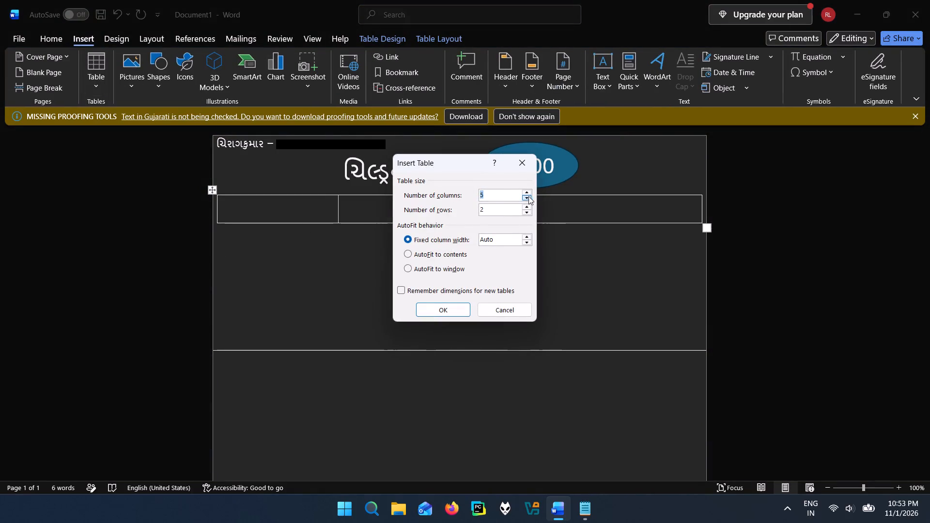
key("4")
left_click(495, 212)
key("BackSpace")
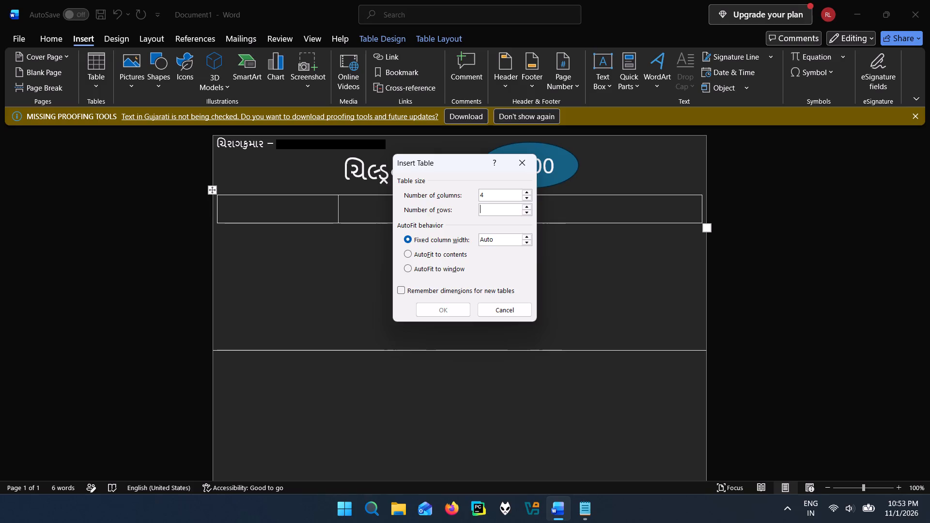
key("9")
left_click(451, 313)
Insert a table of 4 columns and 10 rows inside the right cell of the nested one-row table.
left_click(544, 244)
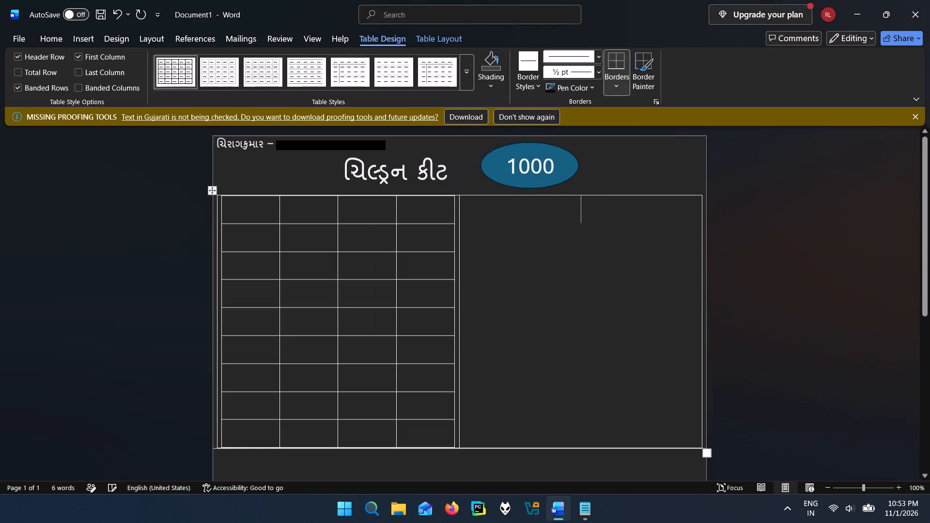
left_click(85, 40)
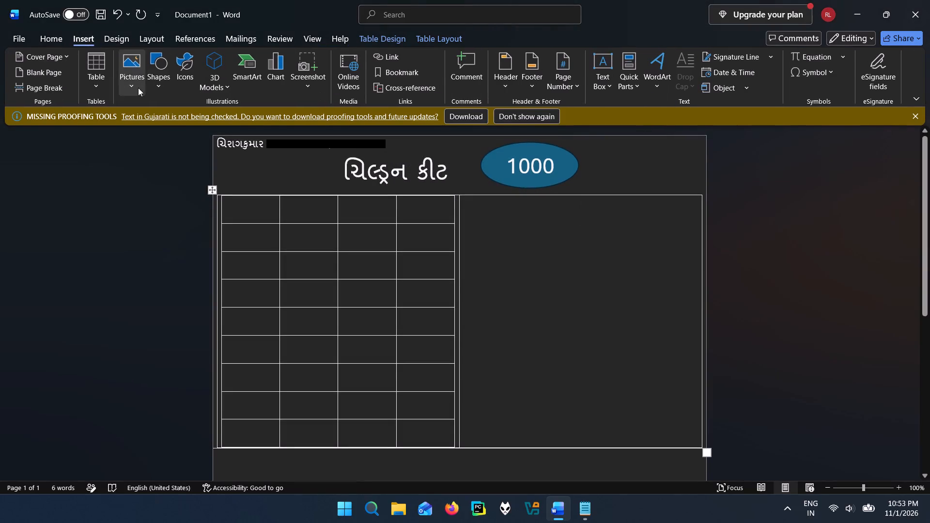
left_click(92, 66)
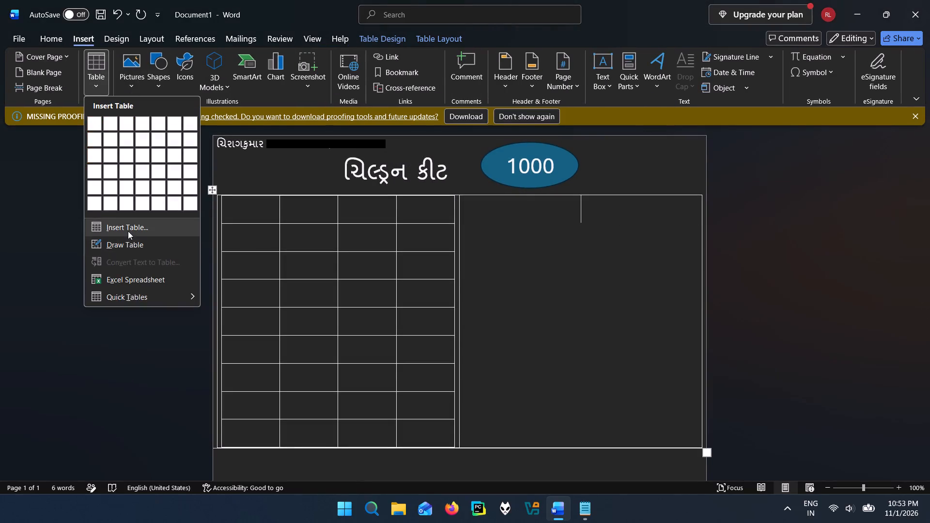
left_click(128, 231)
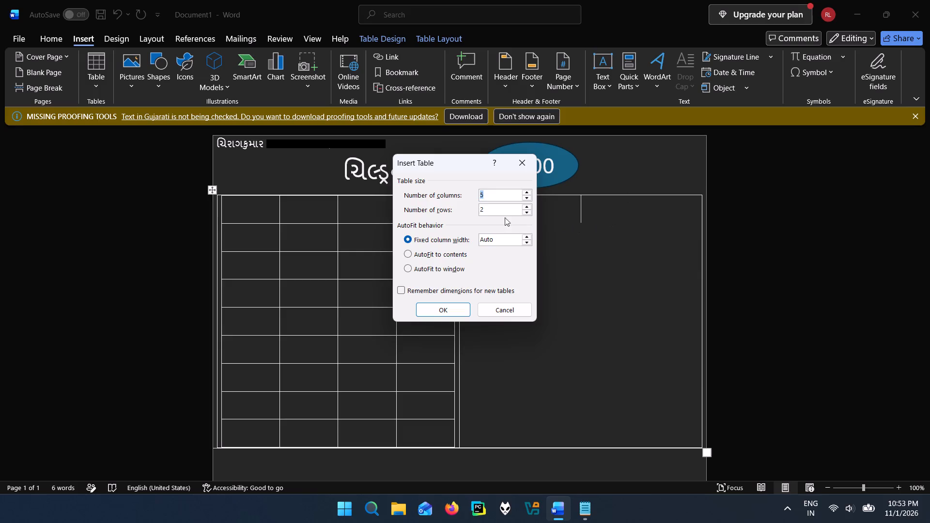
key("4")
left_click(501, 207)
key("BackSpace")
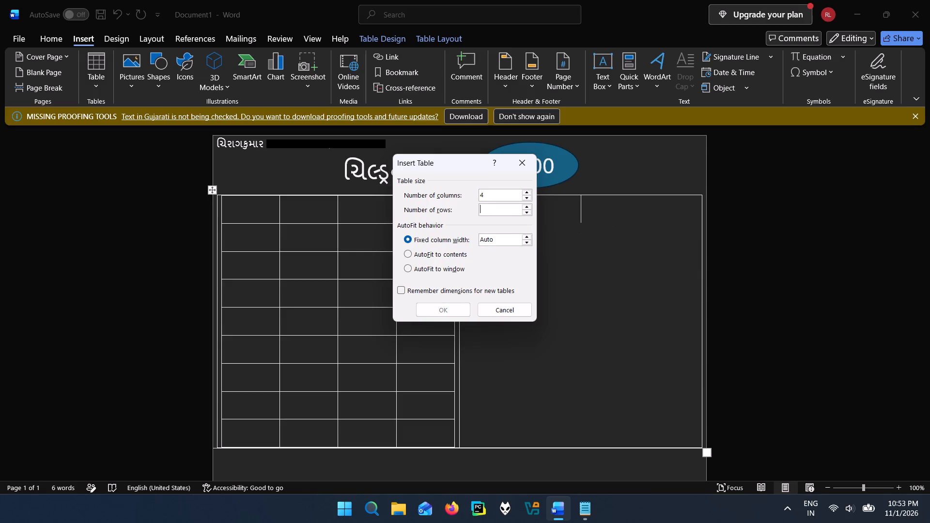
type("10")
left_click(448, 314)
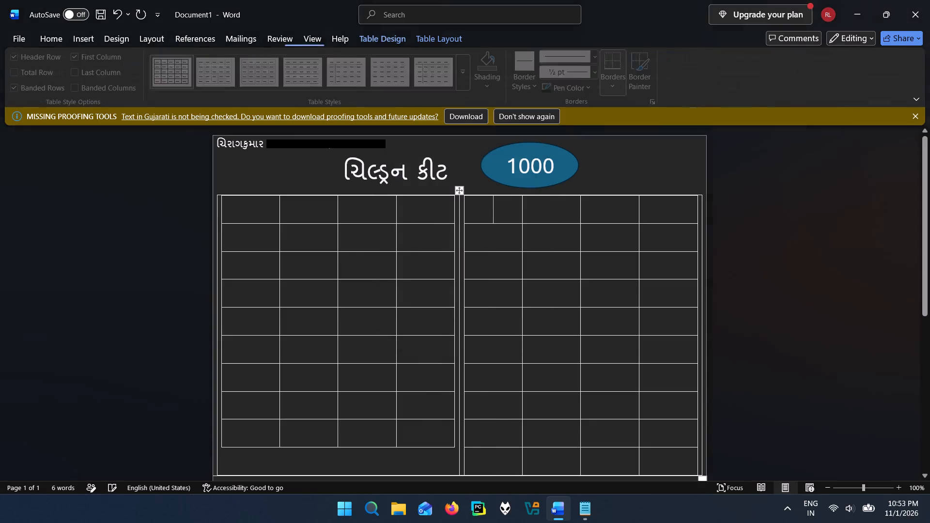
Resize the left inner table's columns: narrow the first, widen the second, narrow the third and slightly narrow the fourth.
left_click(258, 208)
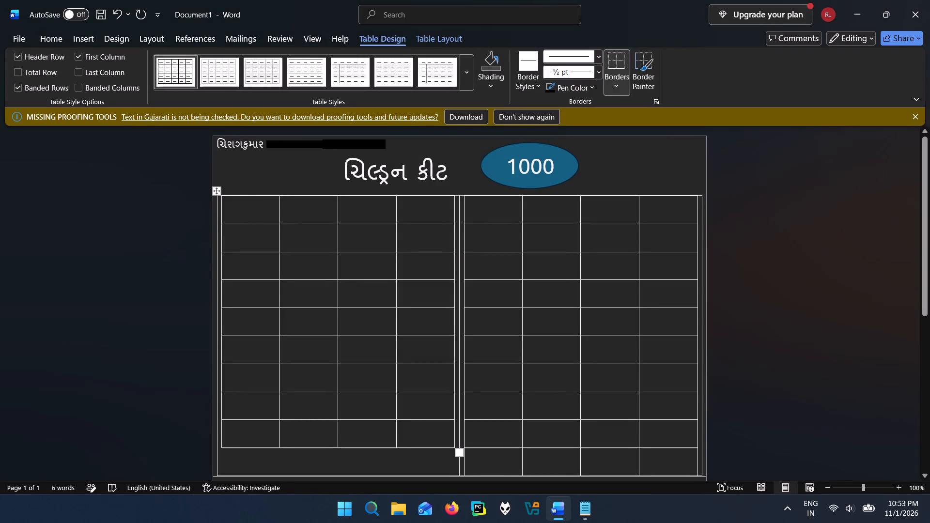
left_click_drag(279, 210, 258, 210)
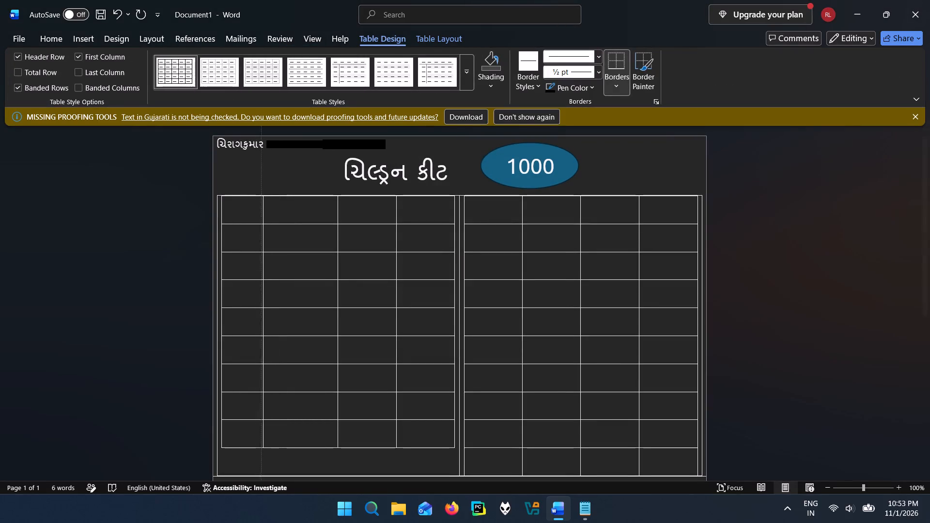
left_click_drag(258, 210, 245, 210)
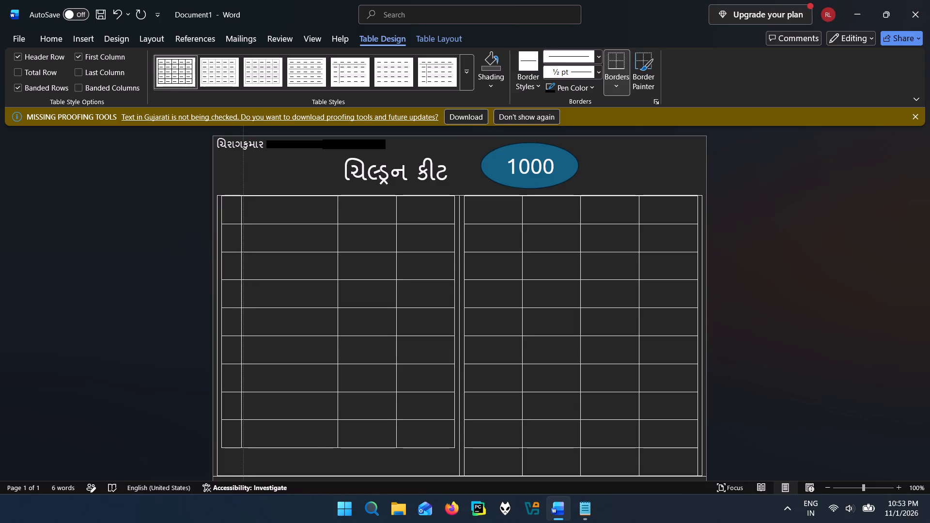
left_click_drag(245, 210, 248, 210)
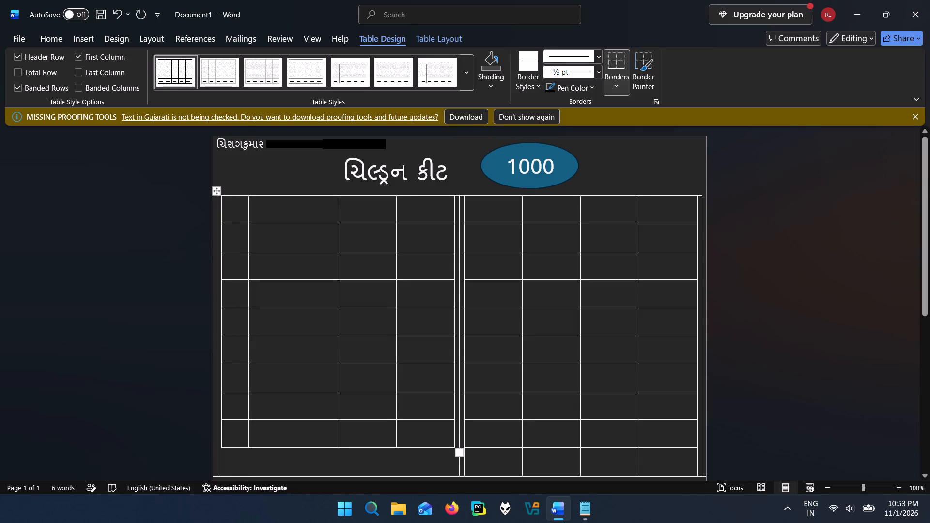
left_click_drag(396, 213, 406, 213)
left_click_drag(336, 211, 368, 211)
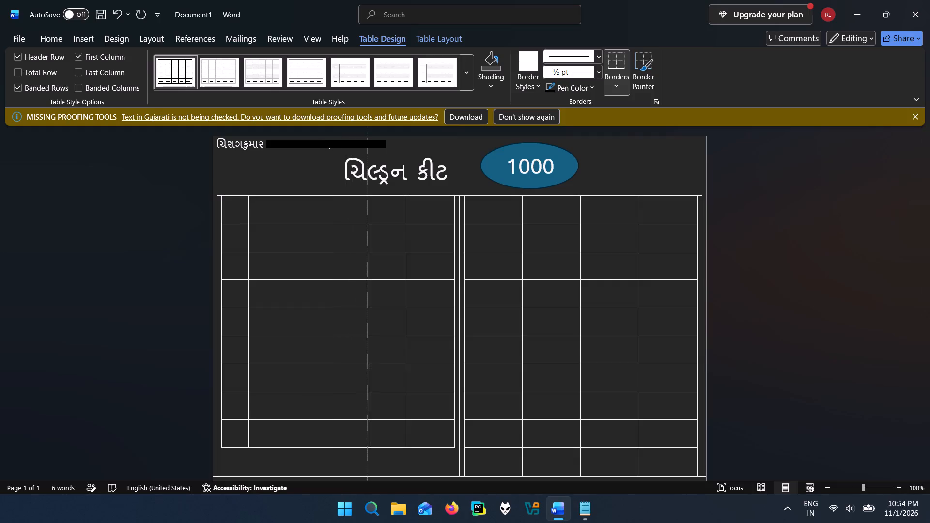
left_click_drag(368, 211, 363, 211)
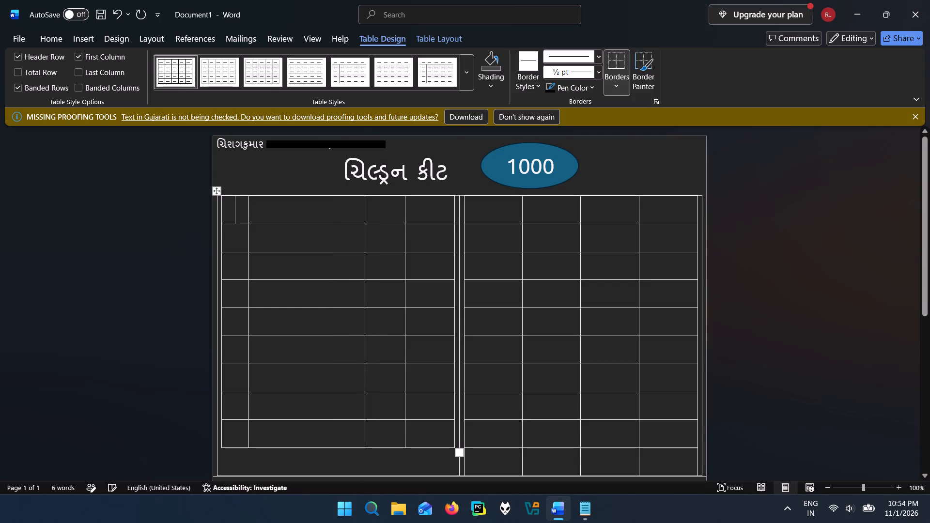
left_click_drag(404, 211, 397, 211)
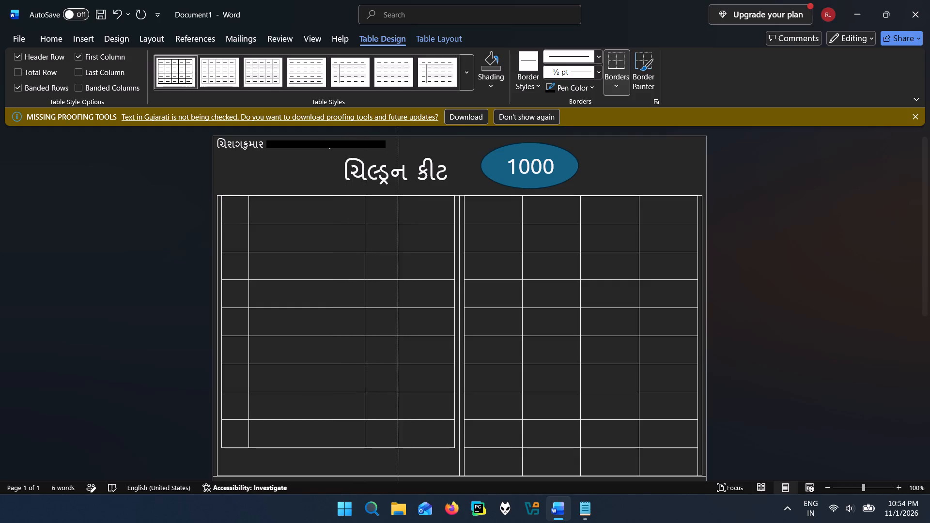
left_click_drag(397, 211, 400, 211)
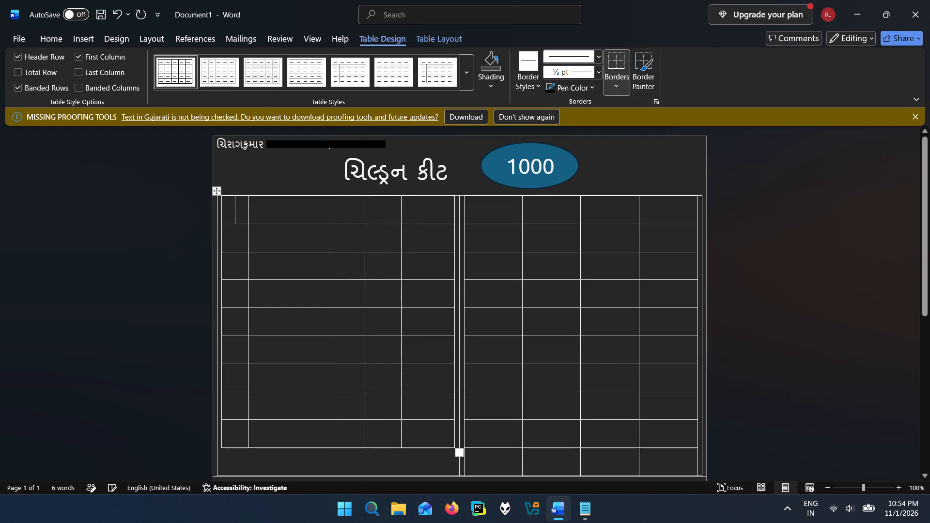
Copy the word આઈટમ from the Notepad text into the second header cell of the left inner table in Word.
left_click(581, 507)
scroll(216, 258, "up", 3)
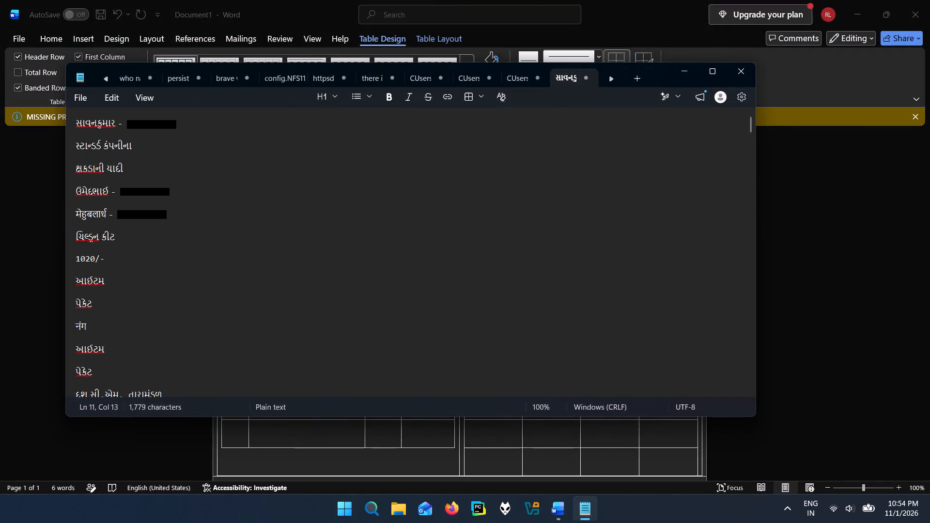
scroll(155, 165, "up", 3)
scroll(87, 262, "up", 1)
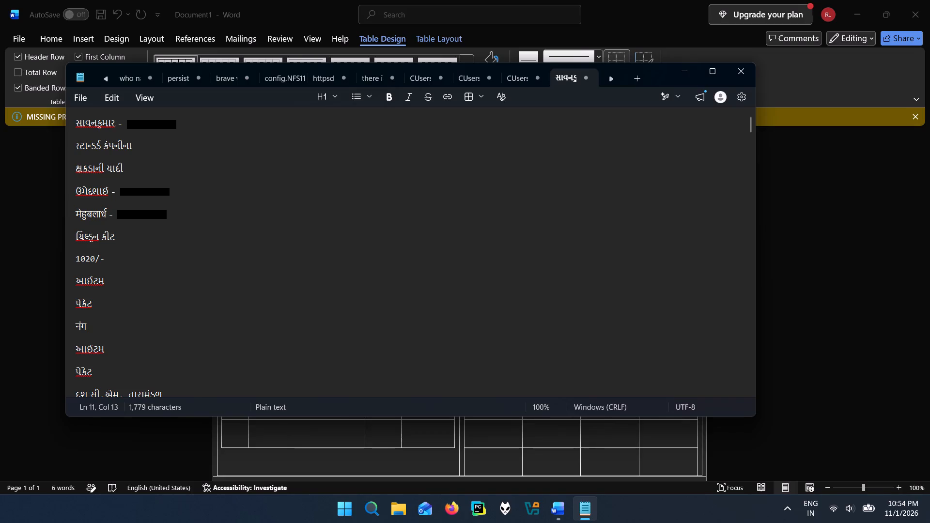
double_click(86, 283)
key("ctrl+c")
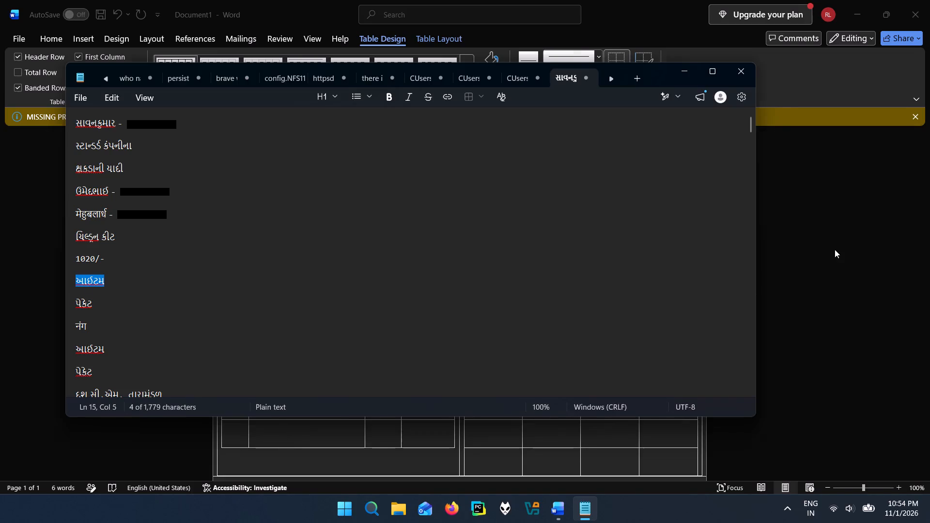
left_click(835, 249)
left_click(294, 216)
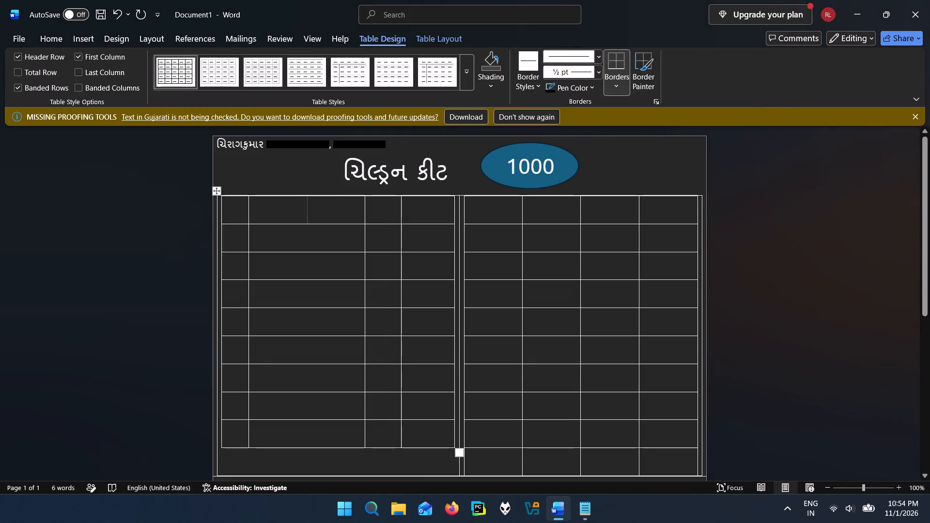
key("ctrl+v")
Set the font size of the આઈટમ header text to 14.
left_click_drag(347, 216, 288, 216)
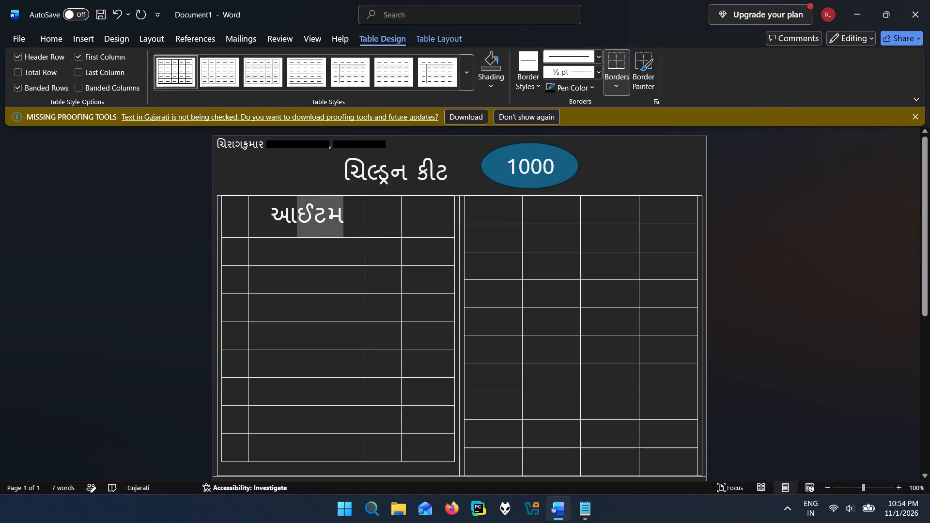
left_click_drag(288, 216, 270, 216)
left_click(58, 38)
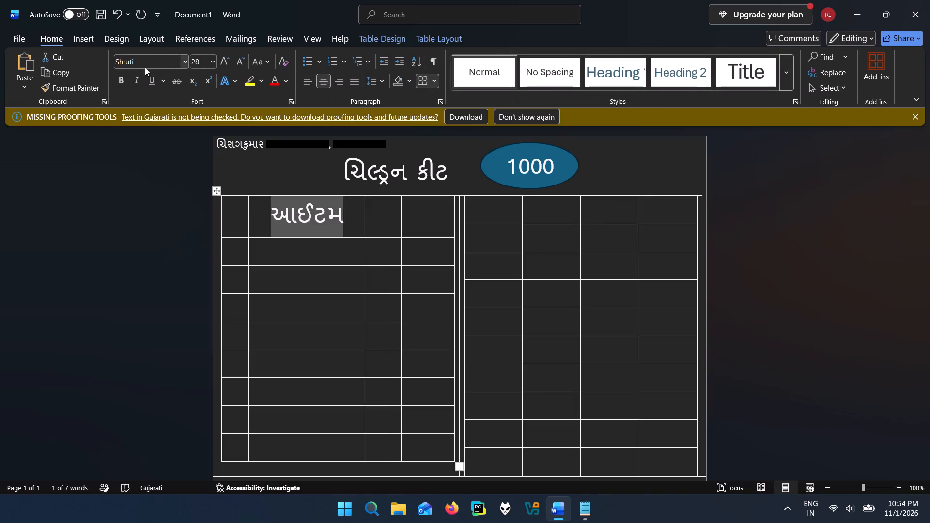
left_click(208, 62)
left_click(211, 61)
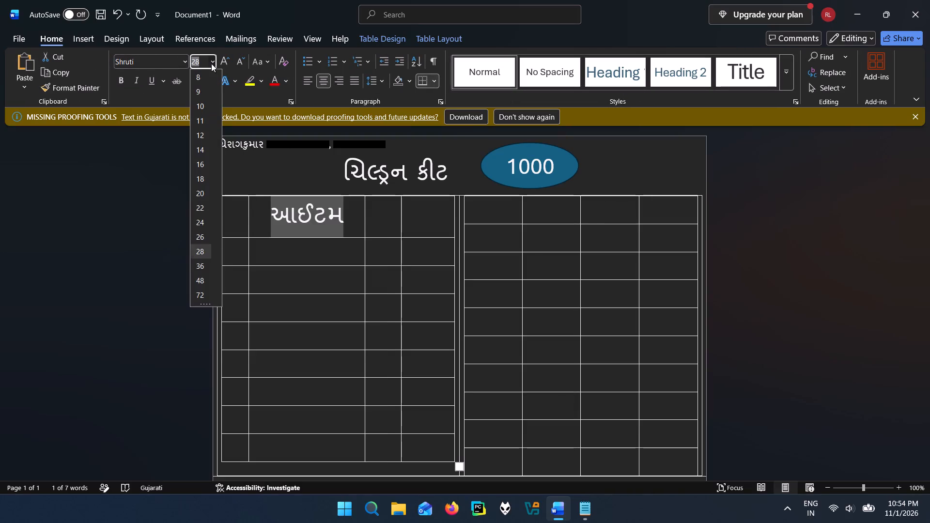
left_click(201, 154)
left_click(324, 206)
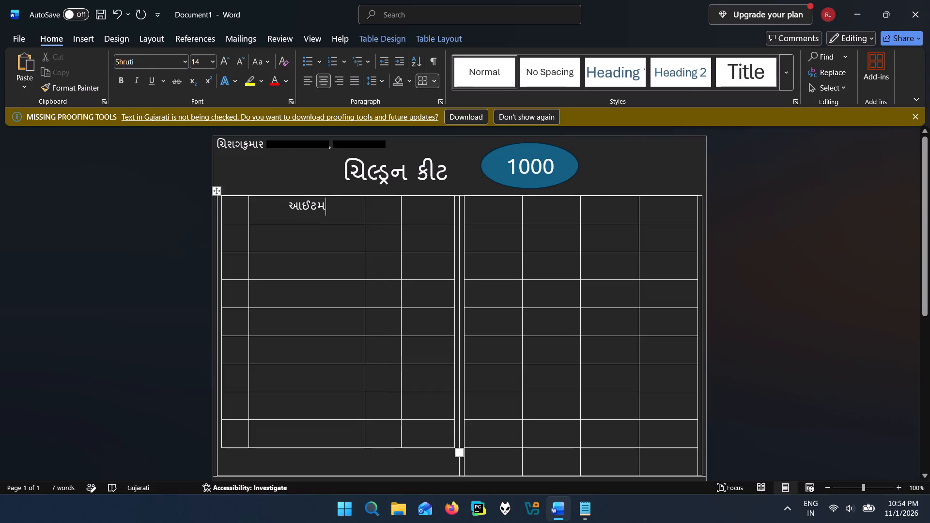
Set the font size of all cells in both side-by-side inner tables to 14.
left_click(321, 231)
left_click(208, 53)
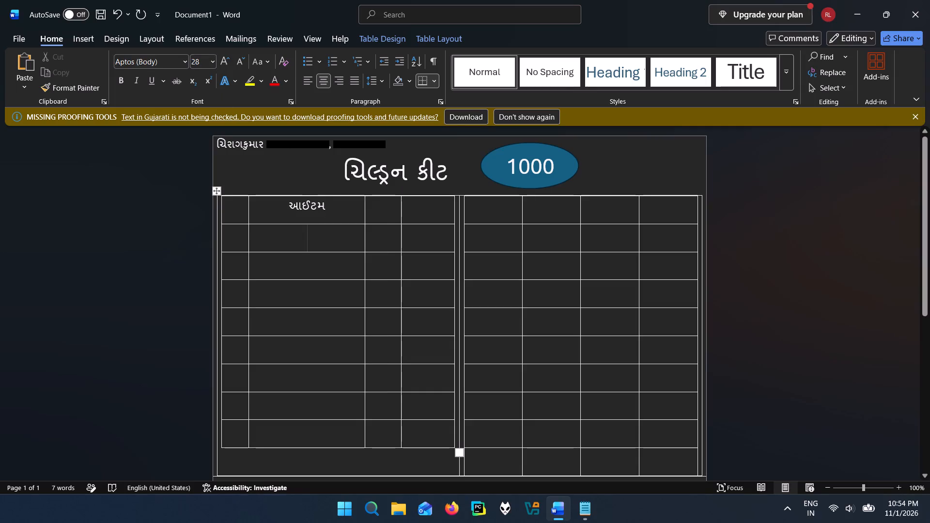
left_click(228, 203)
left_click_drag(228, 203, 696, 424)
left_click(213, 55)
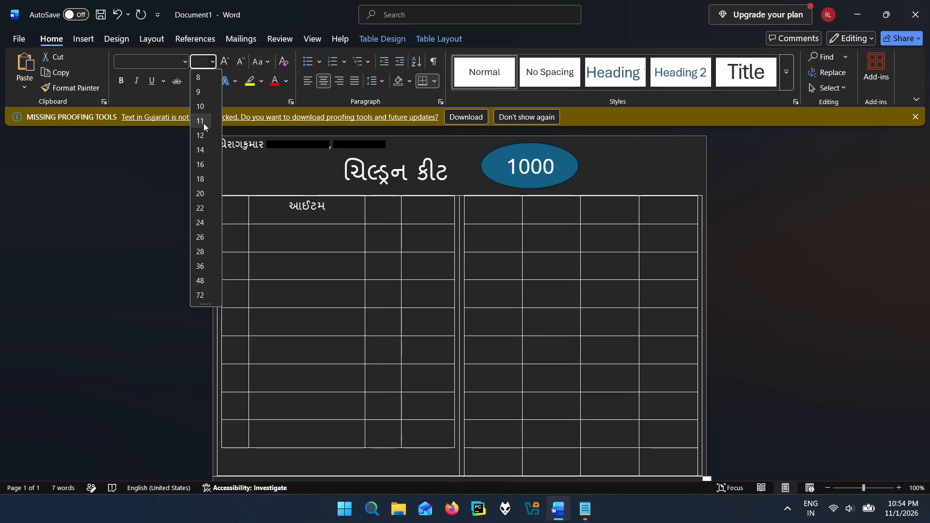
left_click(204, 151)
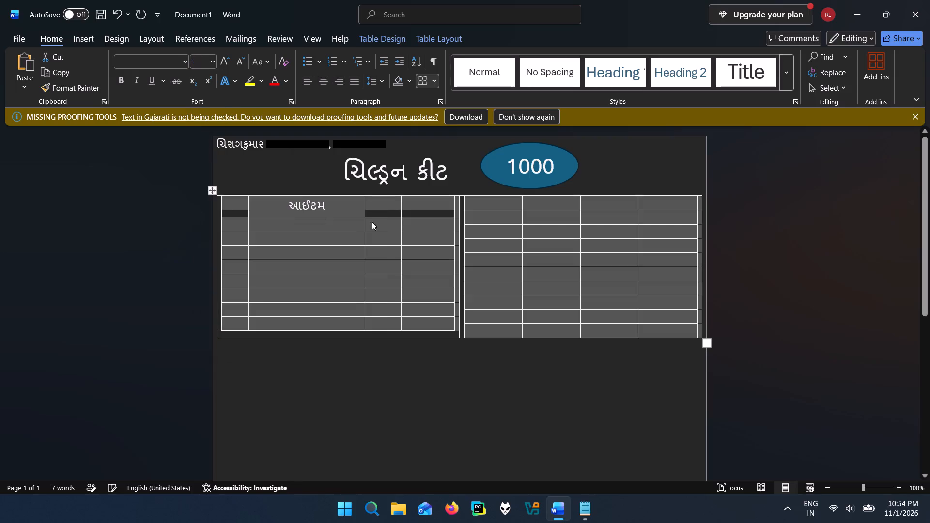
left_click(350, 203)
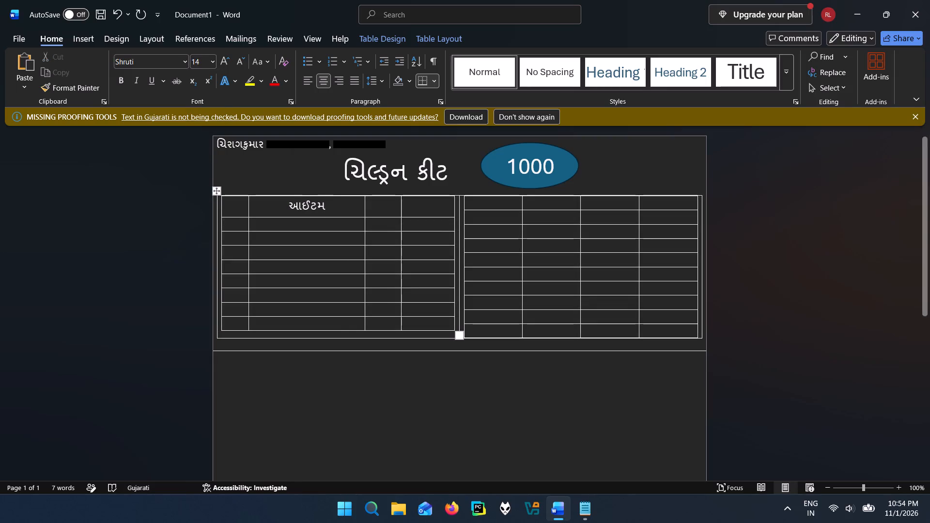
Copy the word પેકેટ from the Notepad text into the third header cell of the left inner table in Word.
left_click(572, 510)
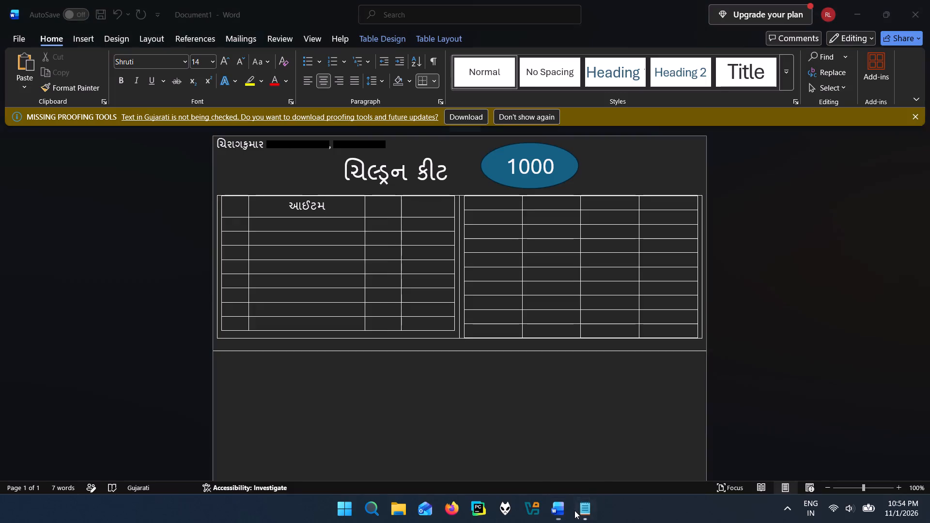
left_click(586, 501)
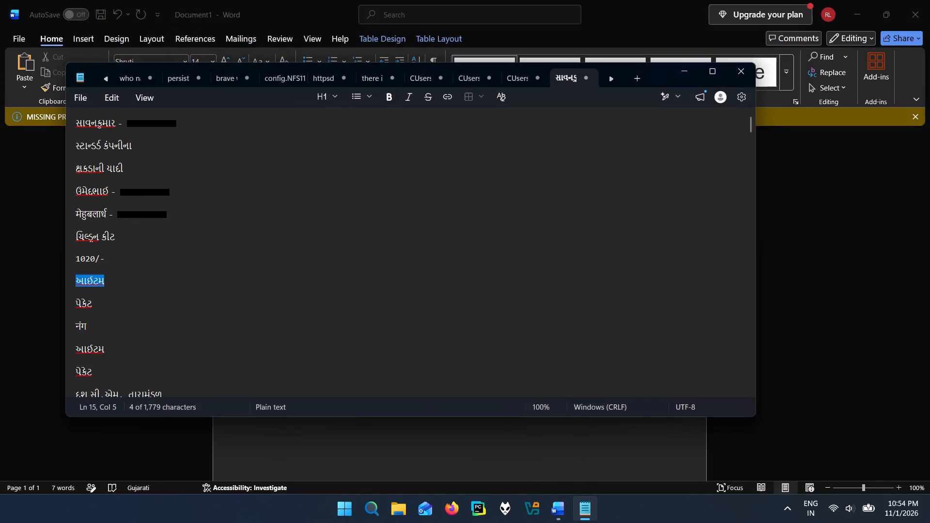
left_click(85, 310)
double_click(85, 306)
key("ctrl+c")
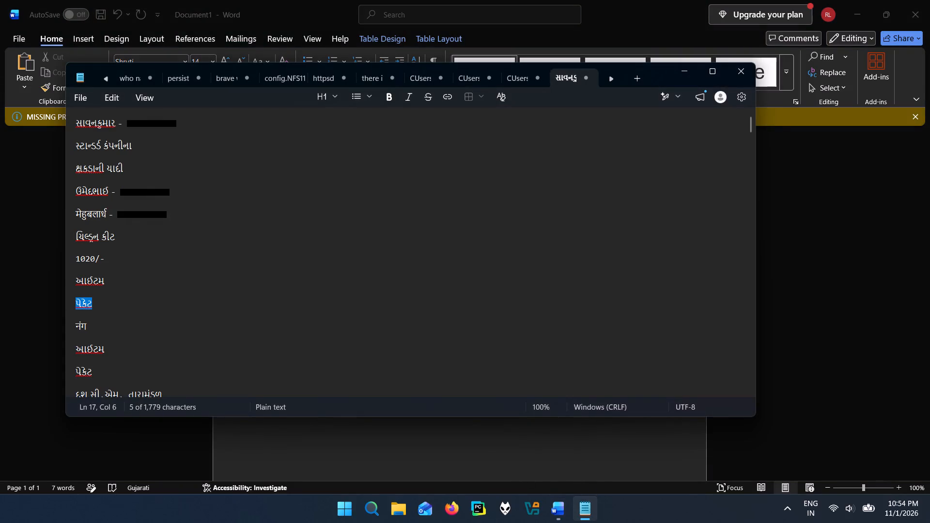
left_click(800, 262)
left_click(378, 206)
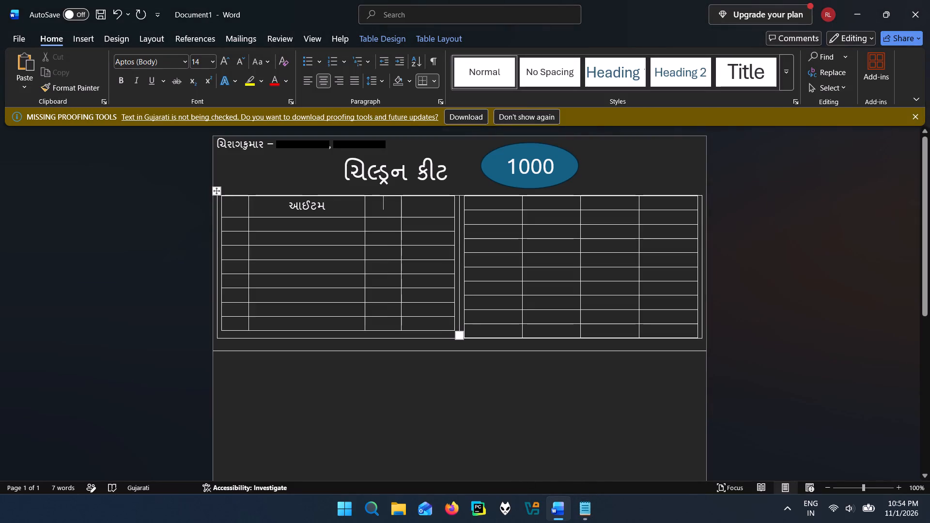
key("ctrl+v")
Place the cursor in the left inner table's fourth header cell and start a Windows search for "w".
left_click(420, 206)
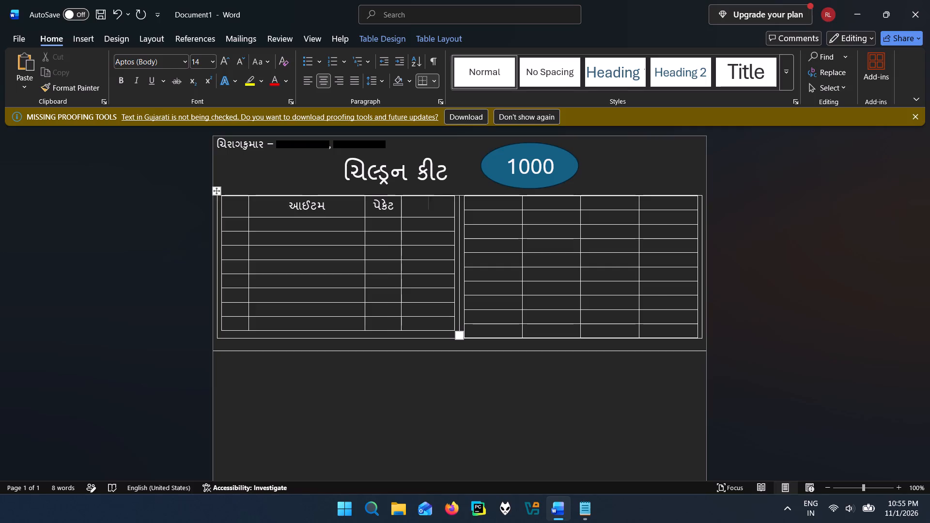
key("w")
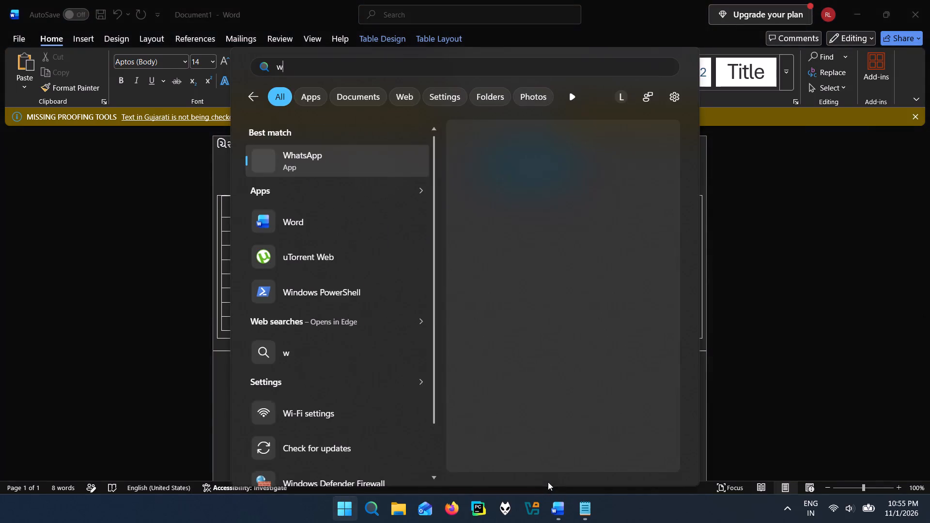
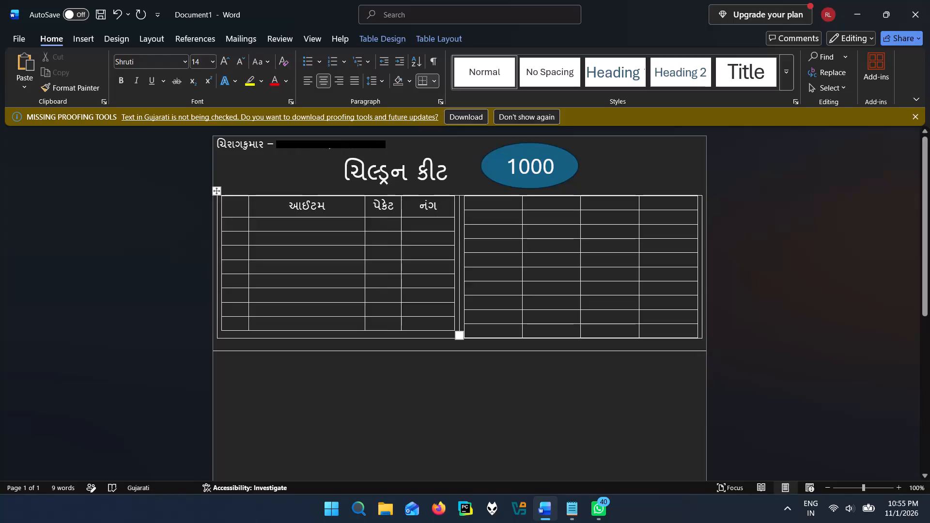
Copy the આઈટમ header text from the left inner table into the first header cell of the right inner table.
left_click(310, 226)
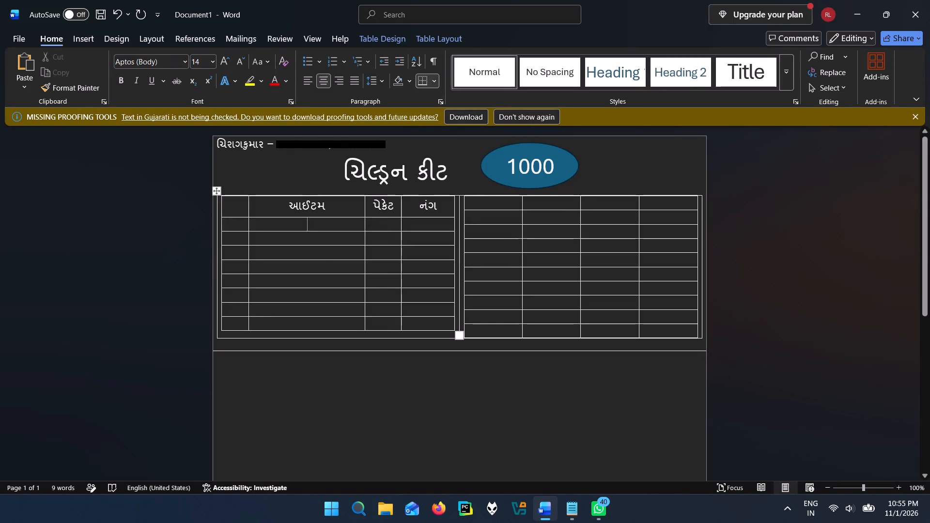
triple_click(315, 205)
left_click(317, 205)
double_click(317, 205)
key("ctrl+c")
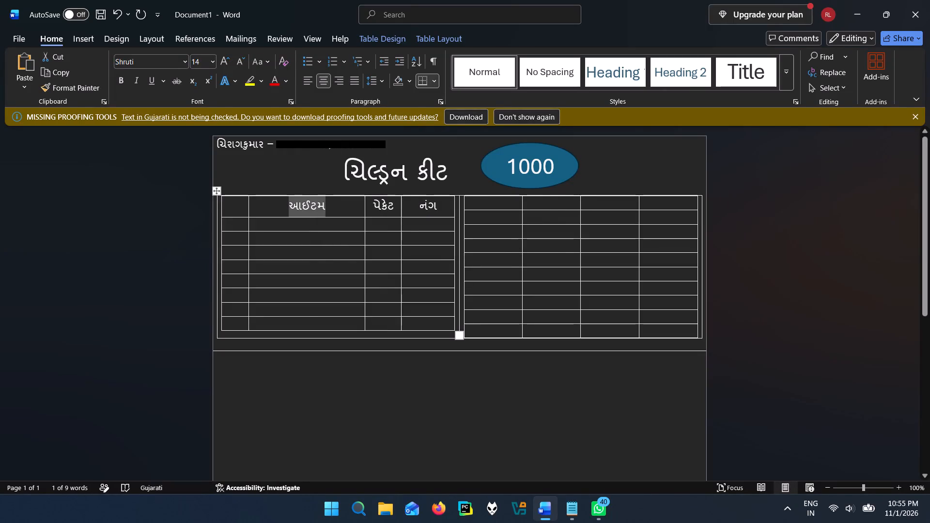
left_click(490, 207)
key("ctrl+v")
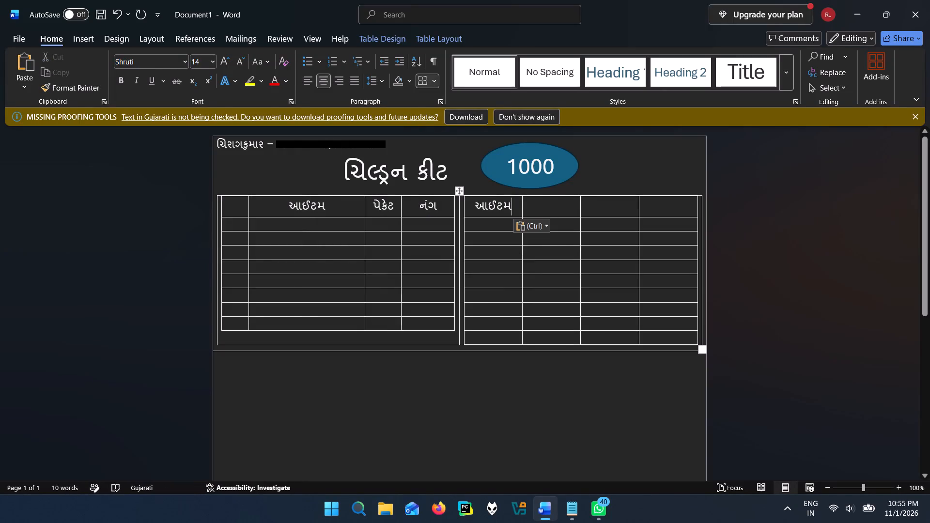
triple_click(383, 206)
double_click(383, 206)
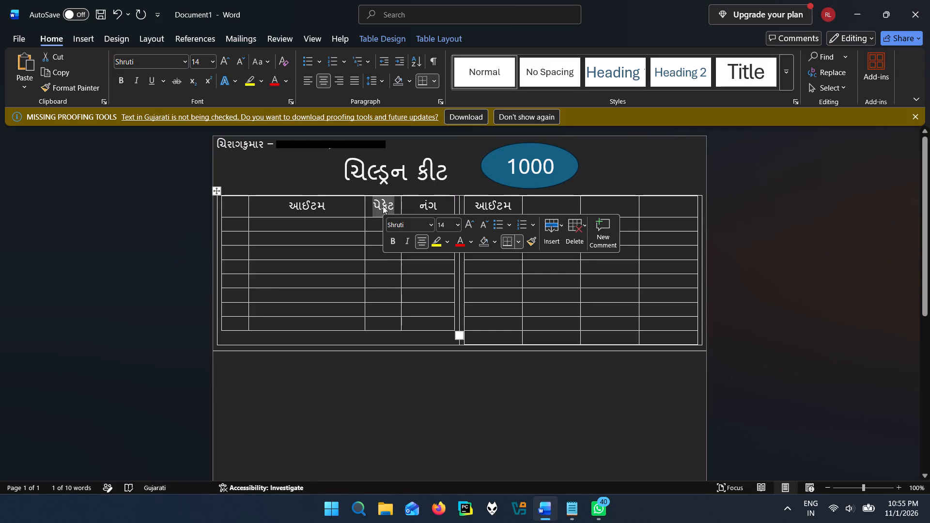
Select the document's entire content, open and cancel Save As, and delete the title, the 1000 oval and all tables.
left_click(551, 407)
key("ctrl+a")
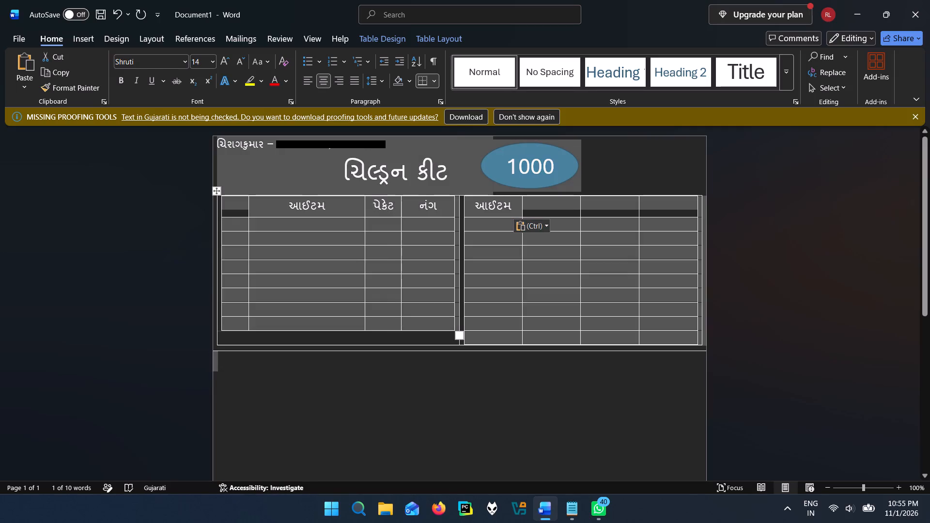
key("F12")
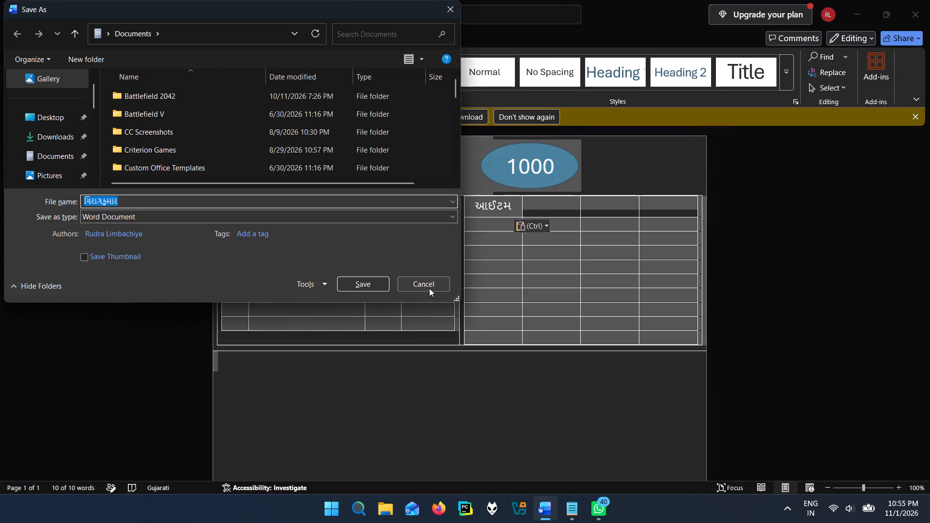
left_click(428, 284)
key("BackSpace")
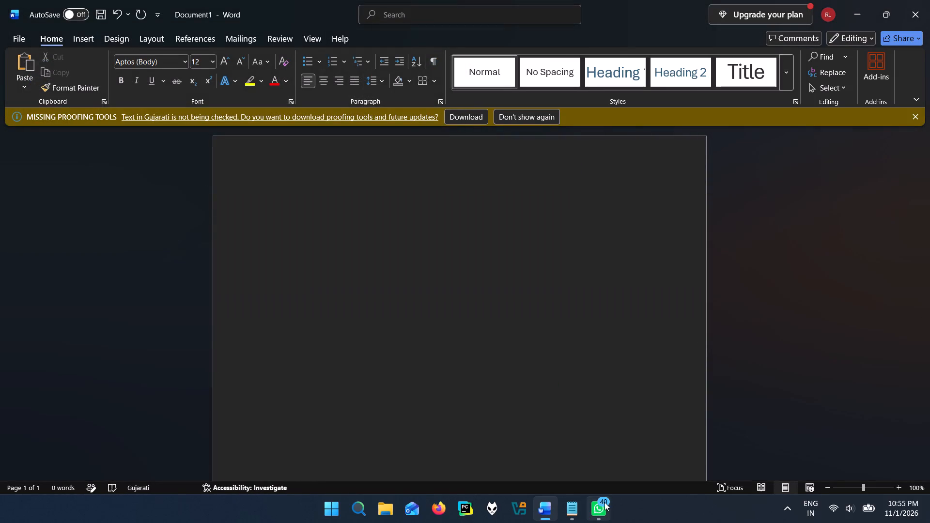
Close the emptied Word document without saving its changes, and close Notepad as well.
left_click(929, 0)
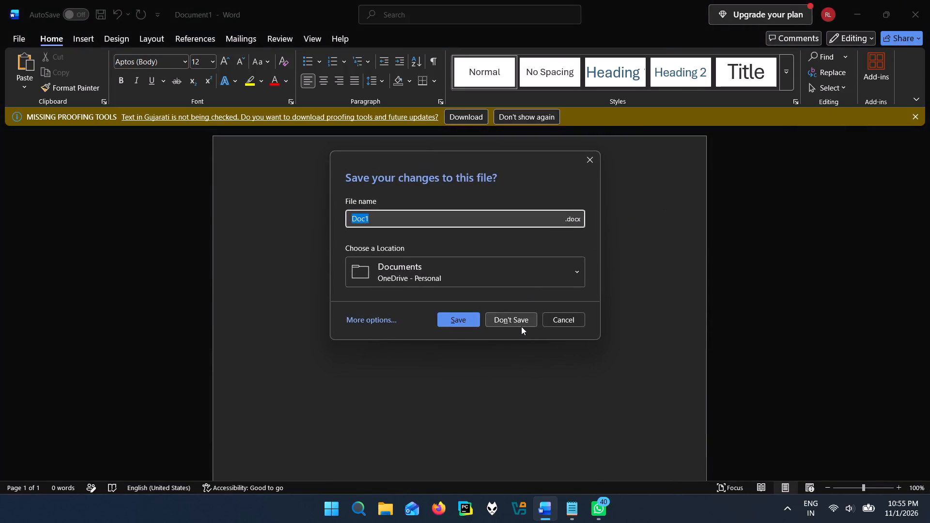